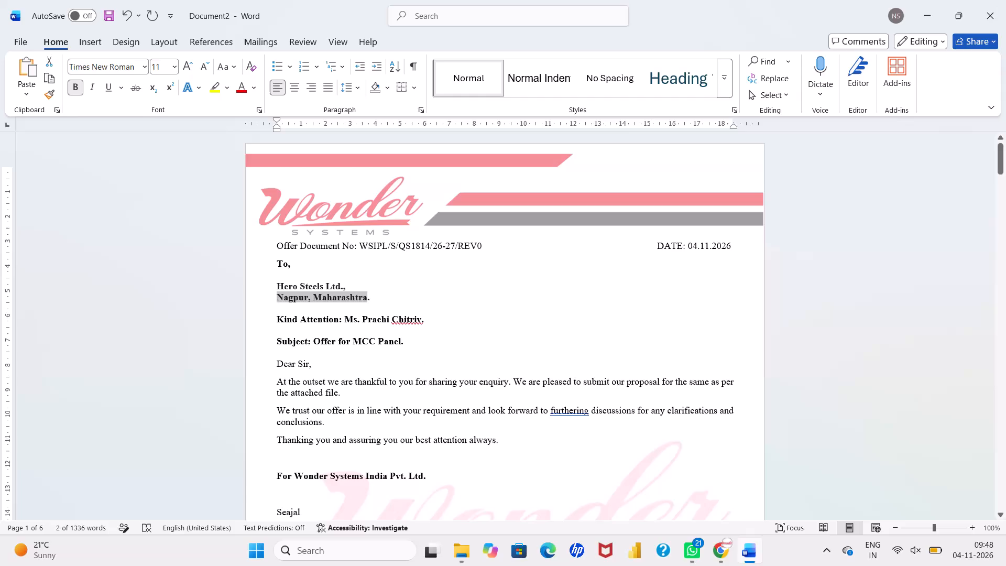
Switch to Chrome and search the web in a new tab for hero steels limited to look up the company's location.
left_click(728, 485)
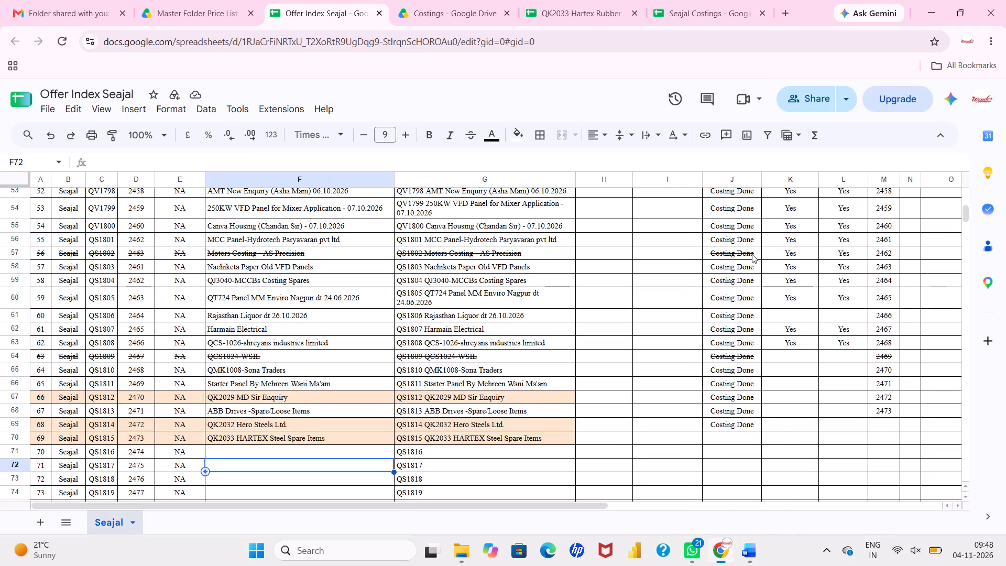
left_click(788, 6)
type("hero steels")
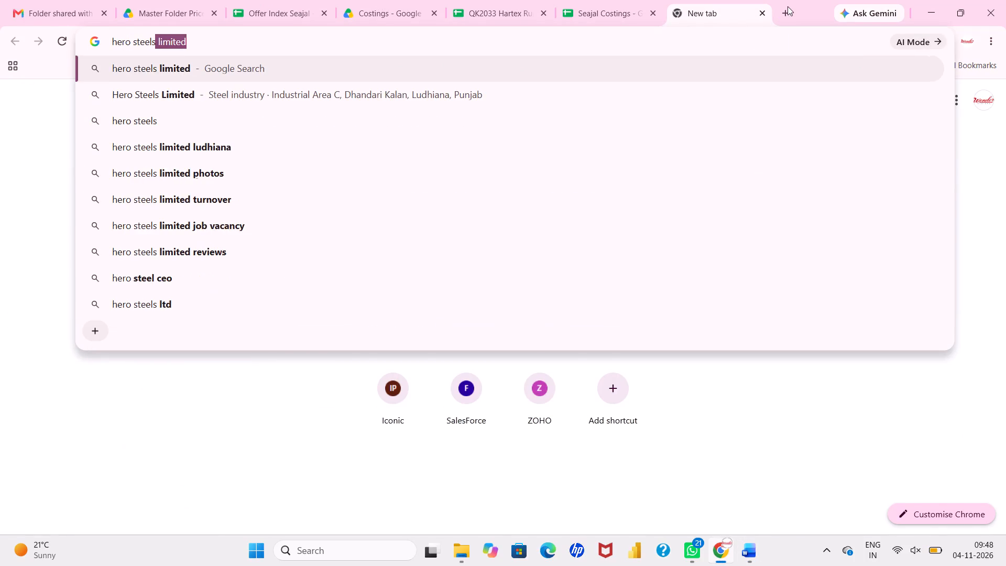
key("Right")
key("Return")
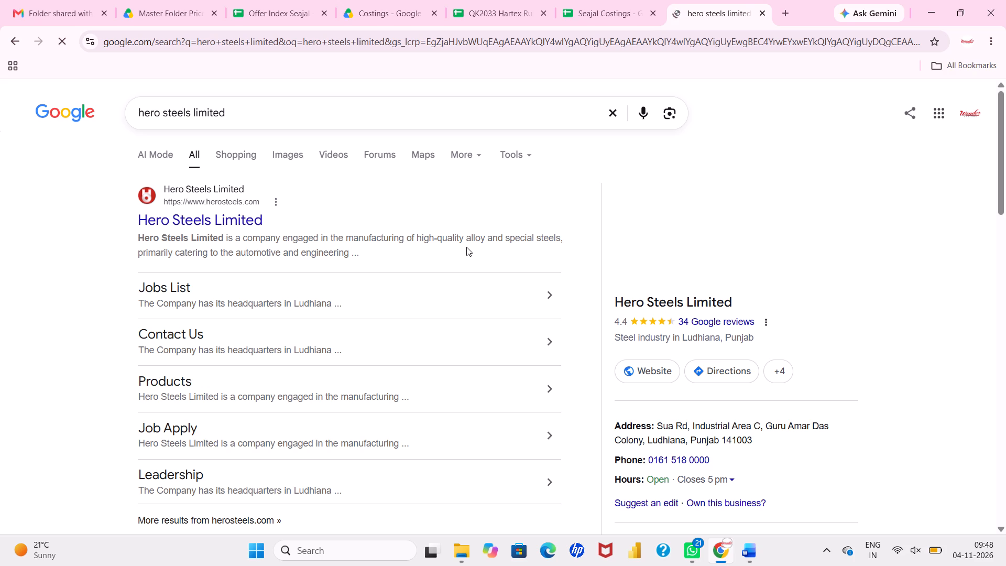
scroll(684, 339, "down", 1)
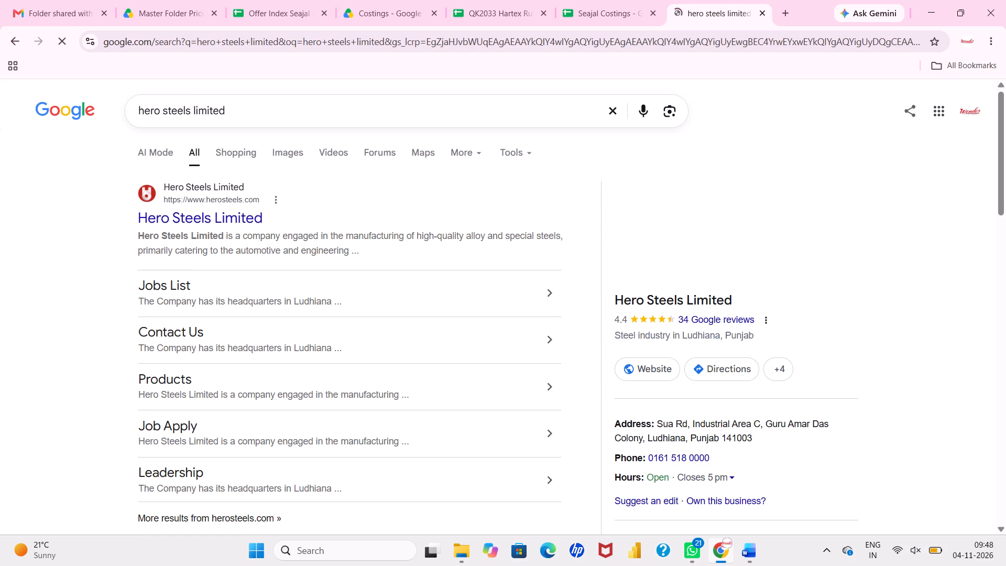
scroll(684, 339, "down", 1)
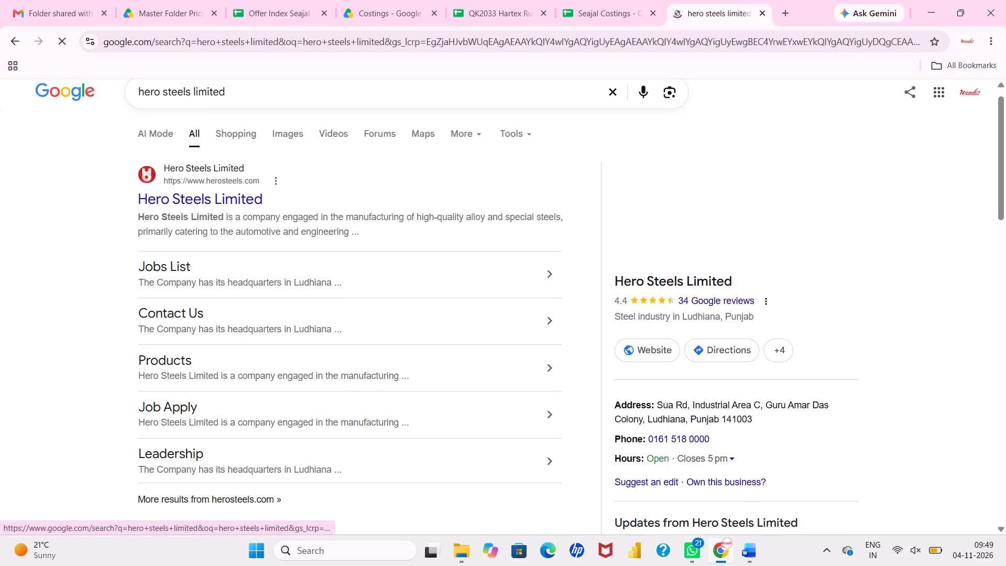
Back in the Word offer letter, replace the city and state under Hero Steels Ltd. with Ludhiana, Punjab.
left_click(750, 484)
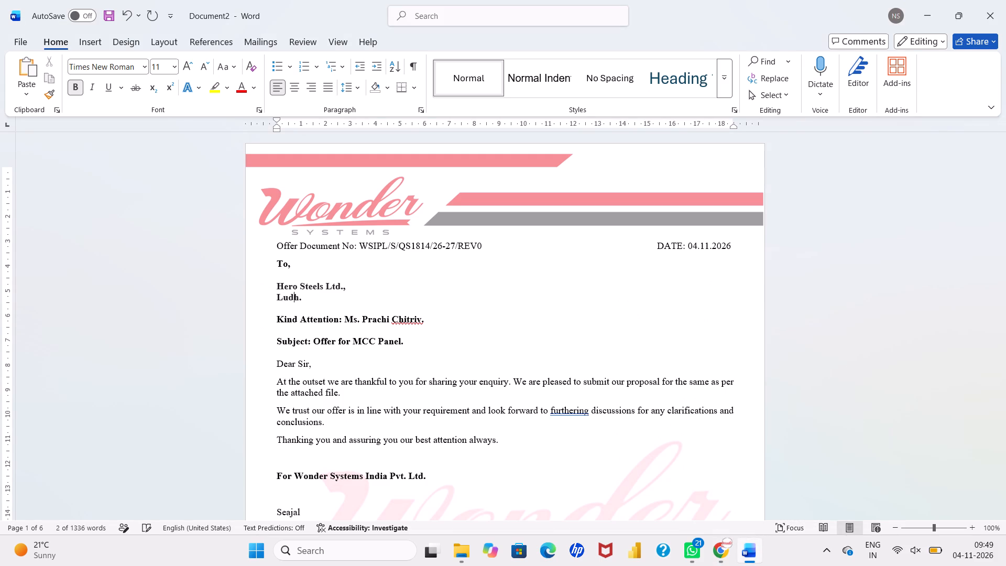
key("BackSpace")
type(",")
key("space")
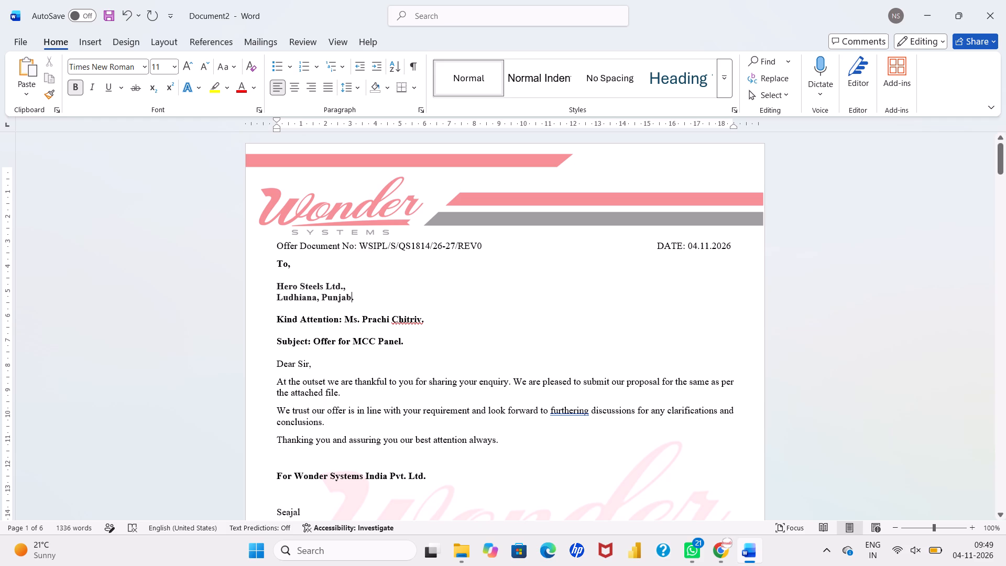
Delete the Kind Attention line from the offer letter, including its leftover empty line.
left_click_drag(424, 322, 422, 322)
left_click_drag(422, 322, 279, 320)
key("Delete")
key("Delete")
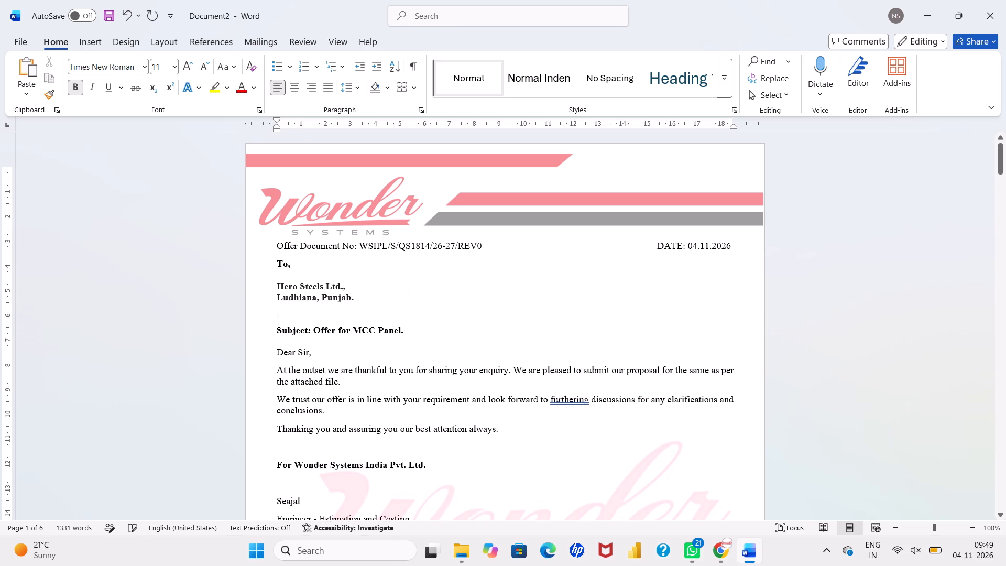
Change the letter's subject from MCC Panel so it reads Offer for Spares Items.
left_click_drag(355, 320, 395, 323)
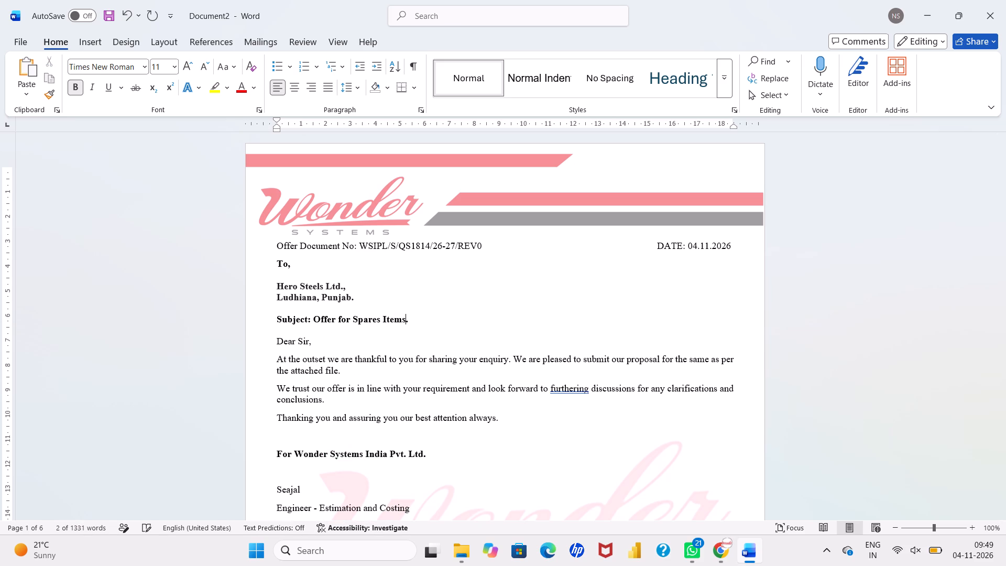
left_click(436, 329)
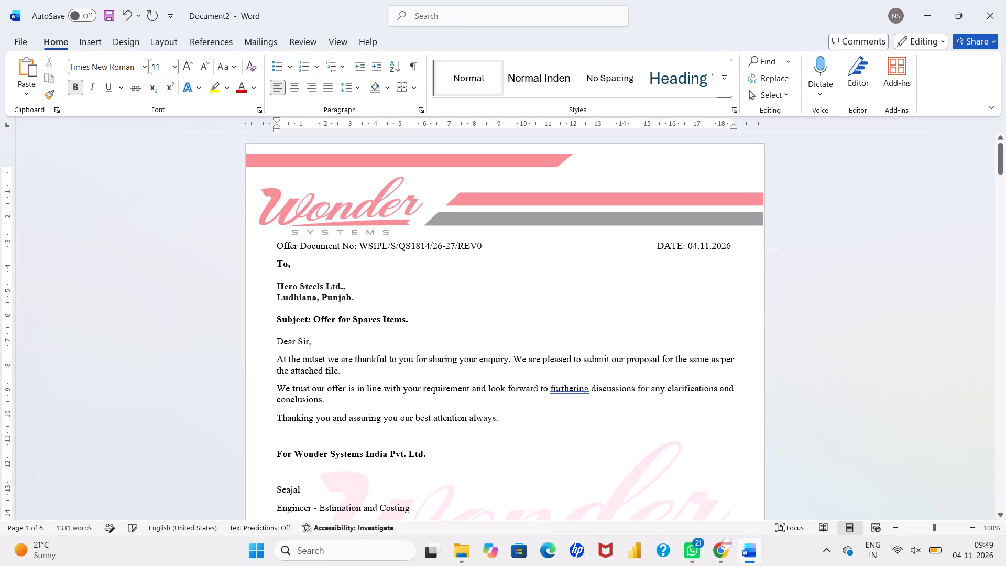
Review the rest of the cover letter down to the signature and contact details.
scroll(436, 329, "down", 1)
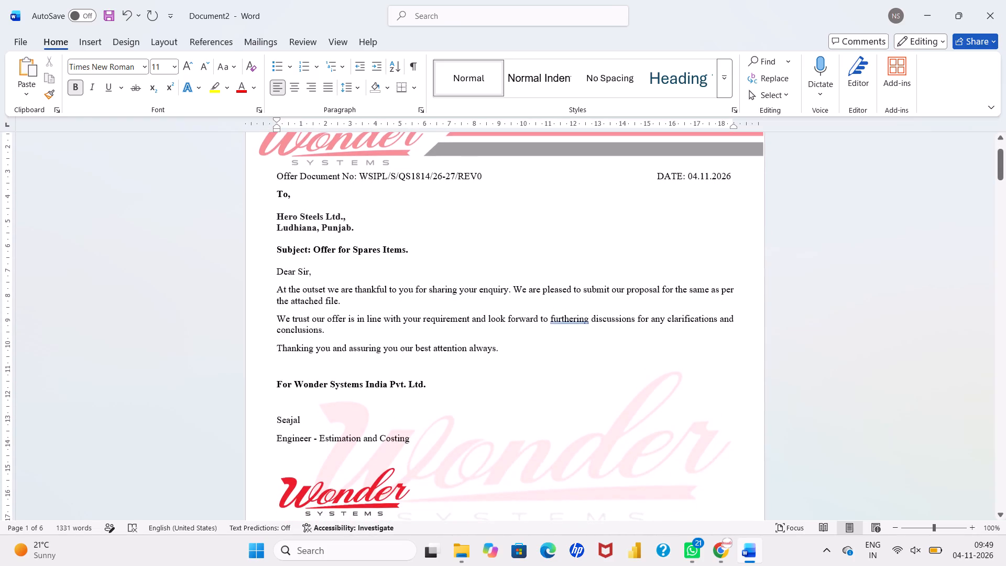
scroll(436, 329, "down", 2)
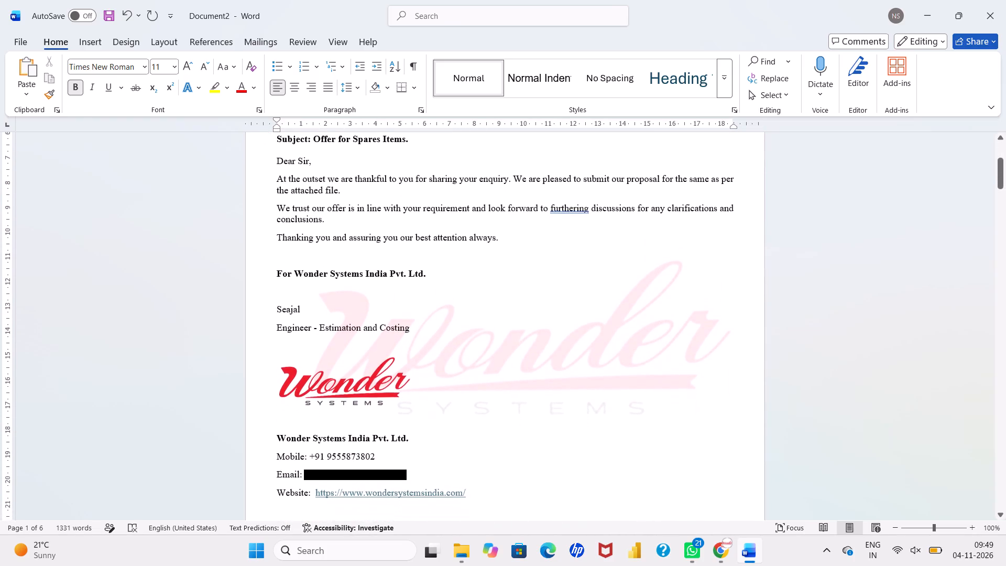
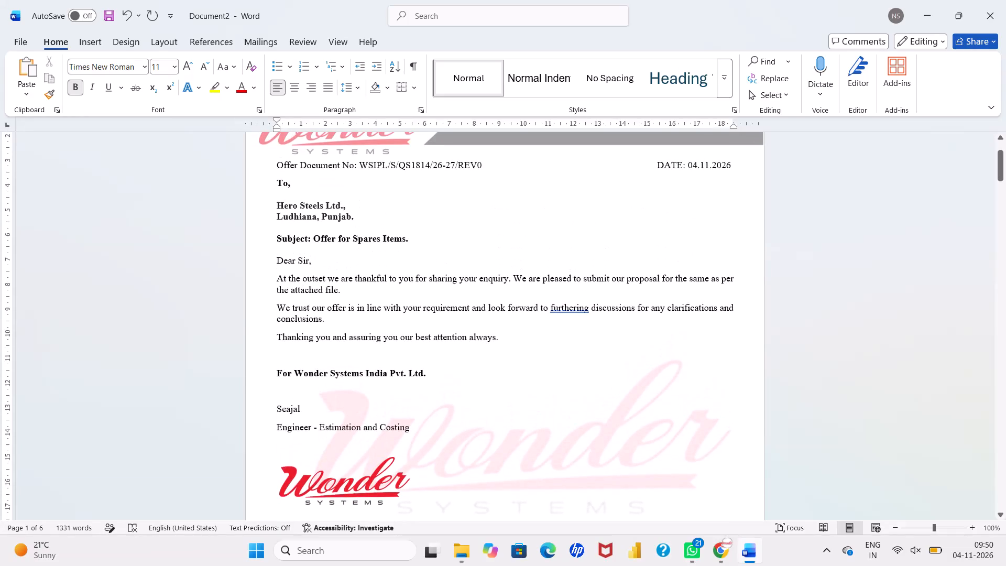
Look through the pages after the cover letter, from the contents list to the Price and Delivery Schedule.
scroll(386, 243, "down", 1)
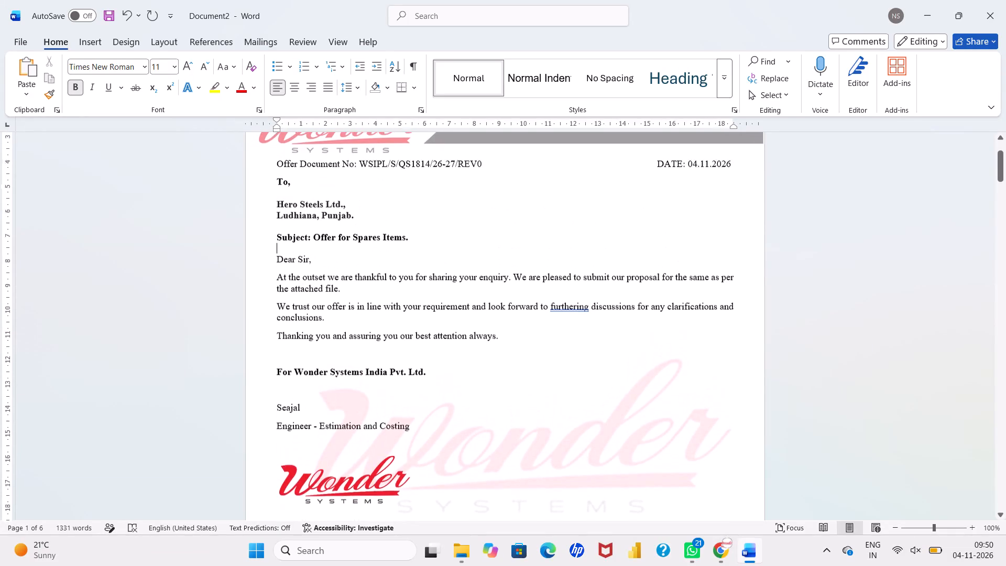
scroll(386, 243, "down", 5)
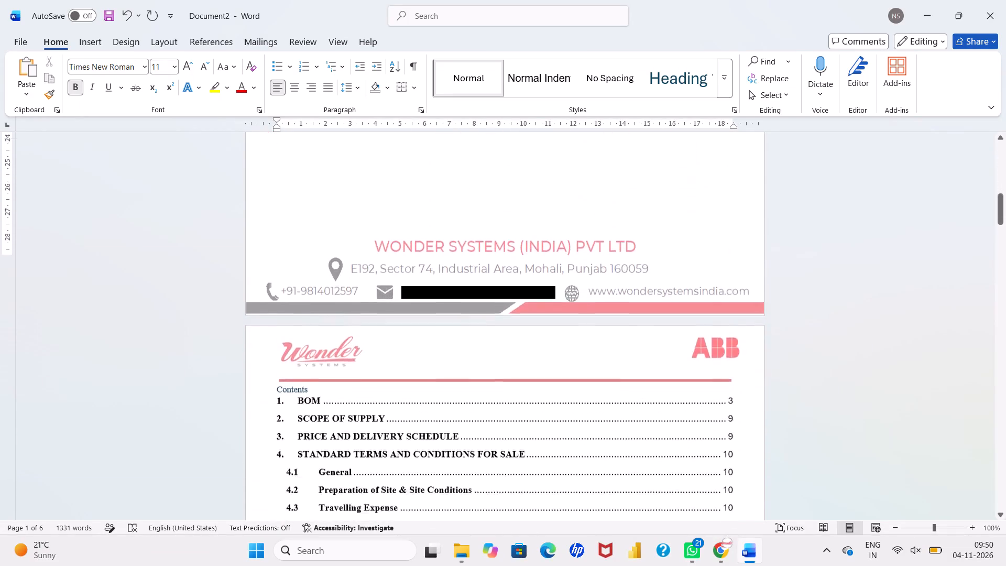
scroll(386, 243, "down", 5)
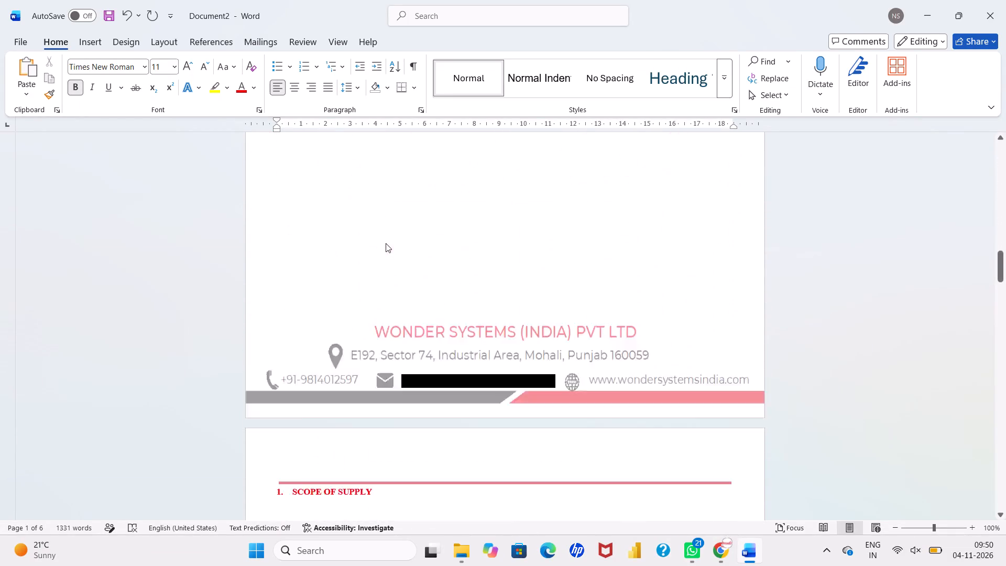
scroll(386, 243, "down", 2)
scroll(386, 243, "up", 1)
left_click(374, 243)
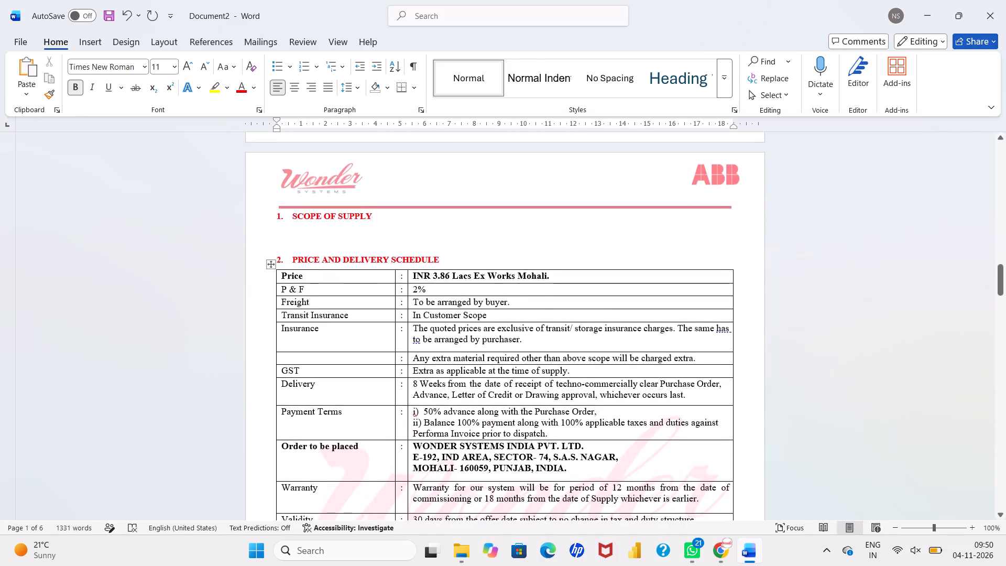
Go back to the cover letter and recheck its reference, recipient, subject, body text and signature details.
scroll(374, 243, "up", 5)
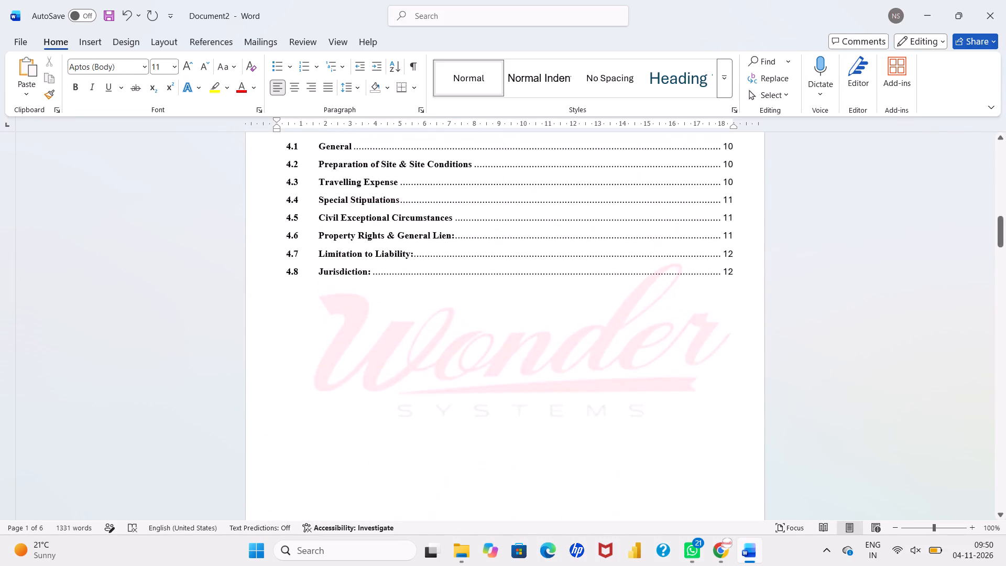
scroll(374, 243, "up", 5)
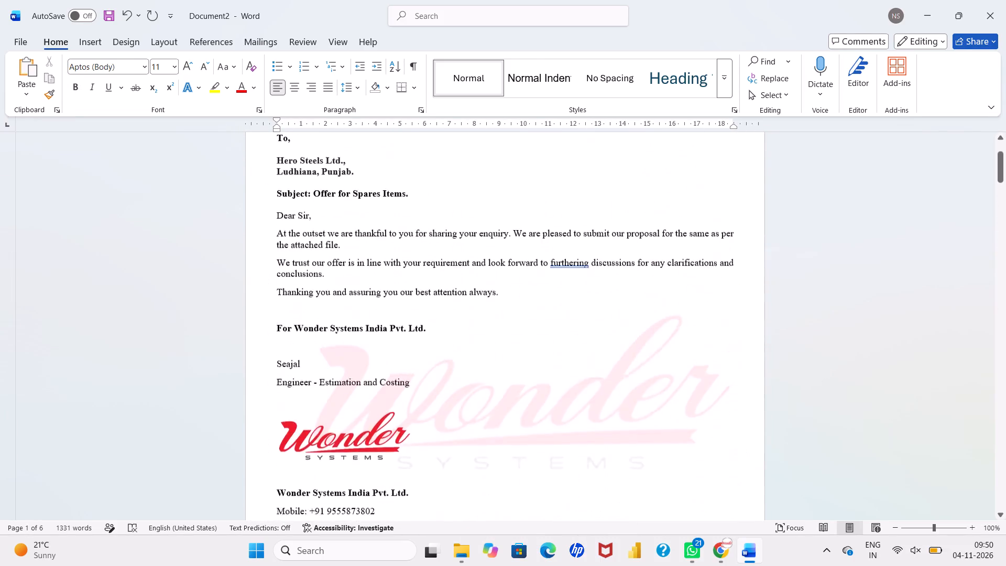
scroll(374, 243, "up", 1)
scroll(374, 243, "down", 2)
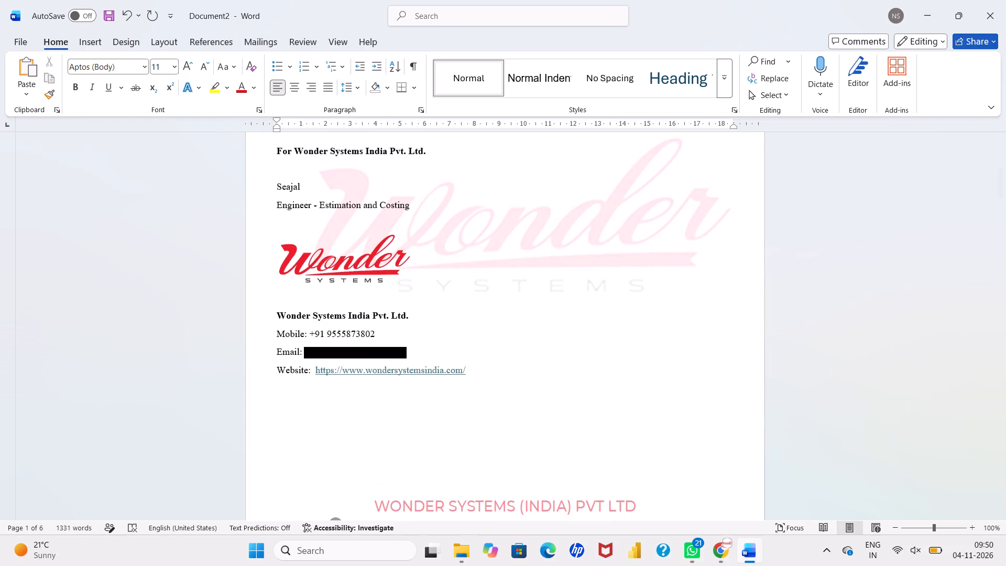
left_click(420, 394)
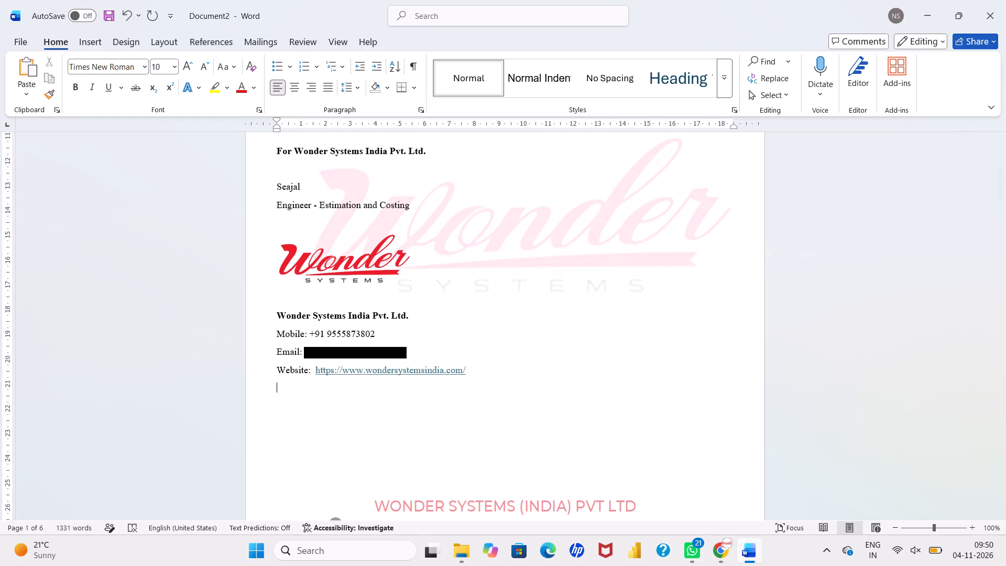
scroll(420, 394, "up", 2)
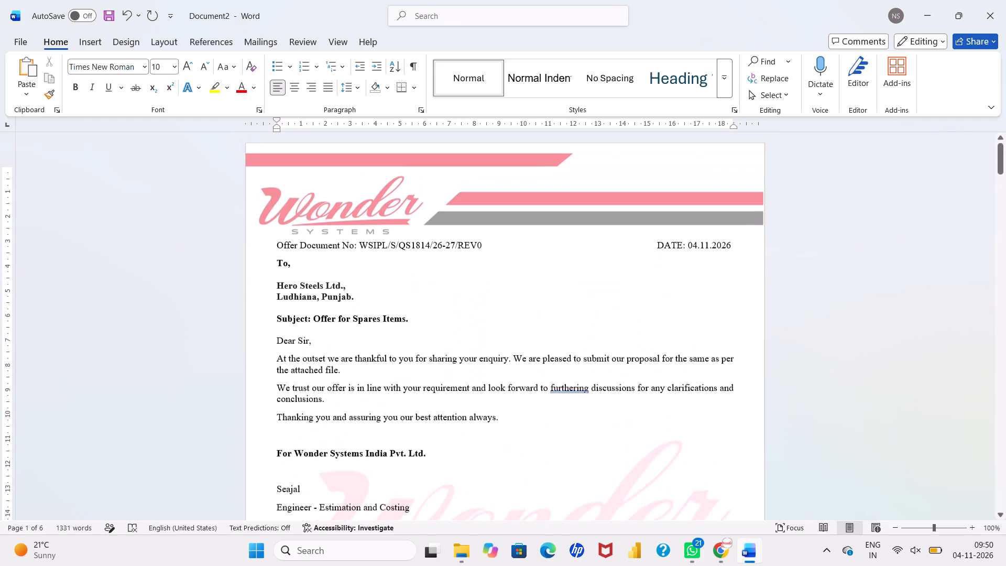
scroll(420, 394, "down", 2)
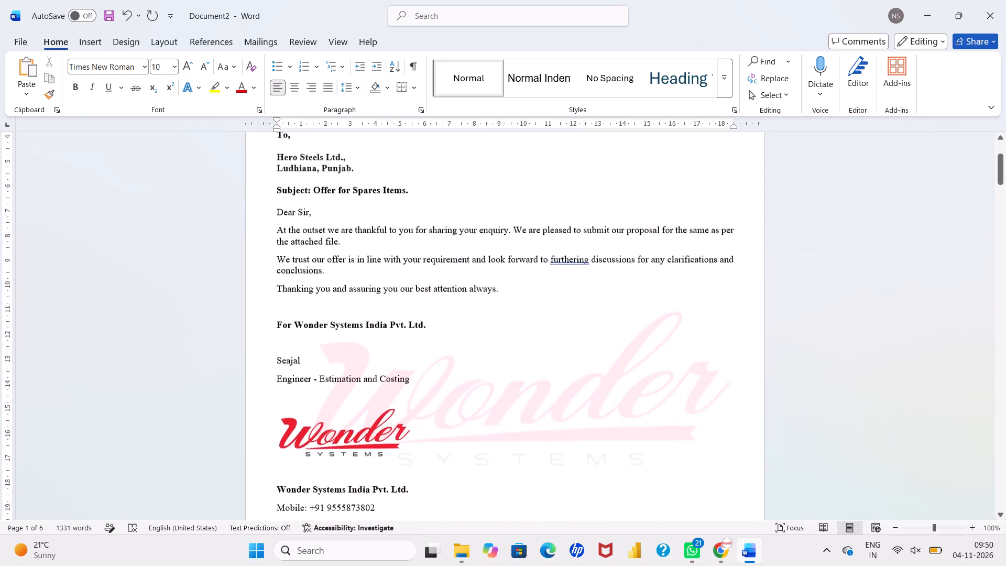
scroll(420, 394, "down", 1)
left_click(382, 296)
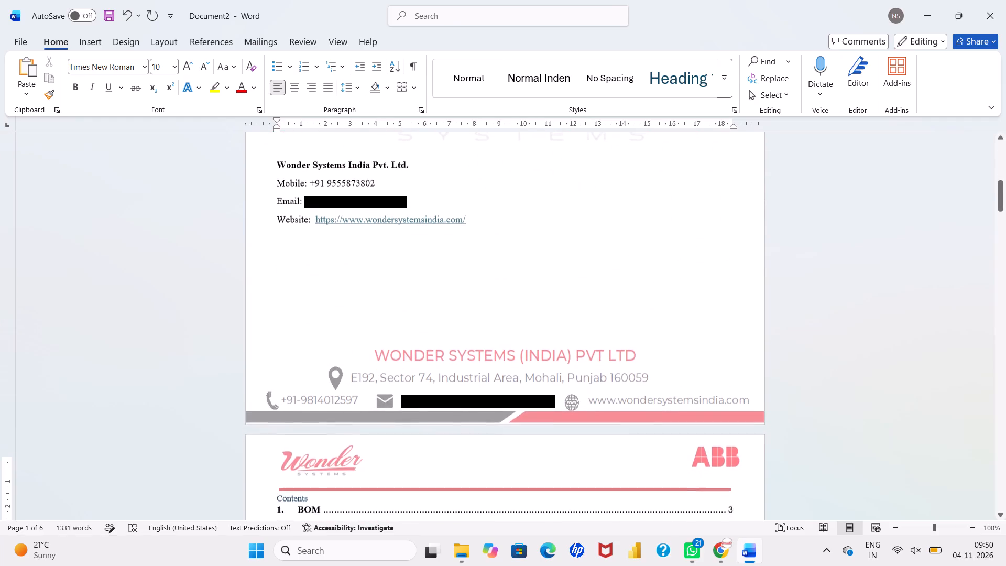
left_click(382, 296)
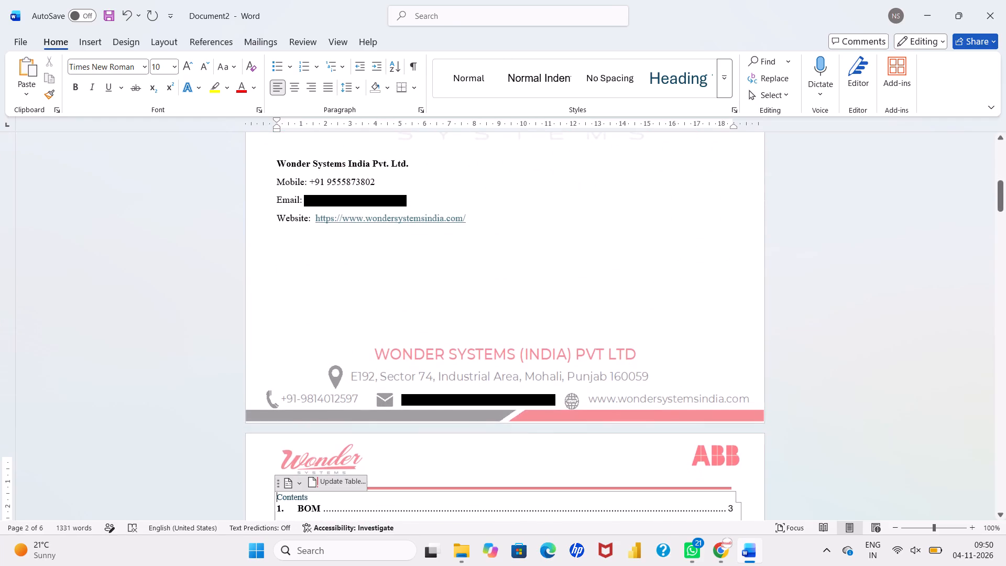
Review the contents list, Scope of Supply section, and Price and Delivery Schedule table, continuing to the standard terms and conditions.
scroll(382, 296, "down", 1)
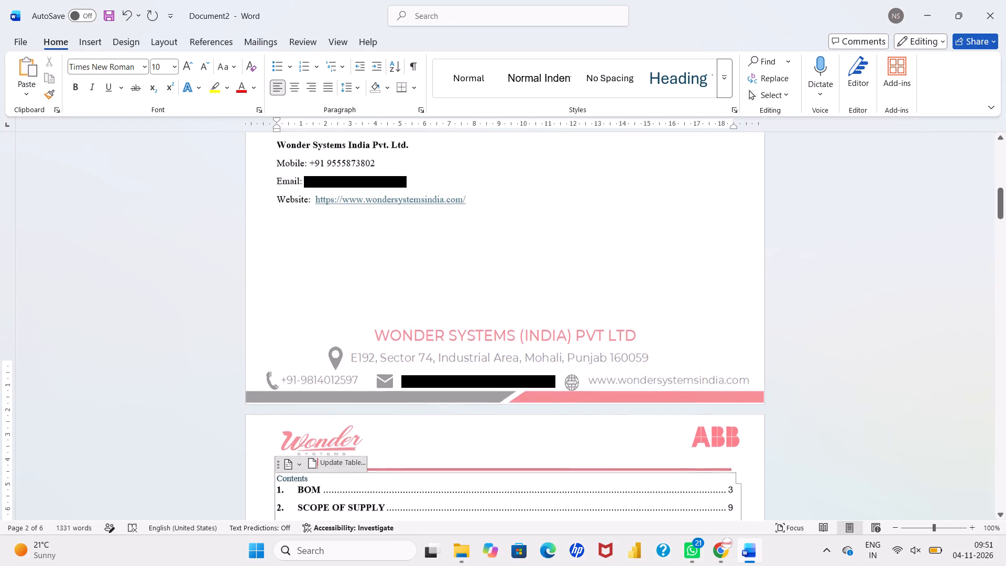
scroll(382, 296, "down", 3)
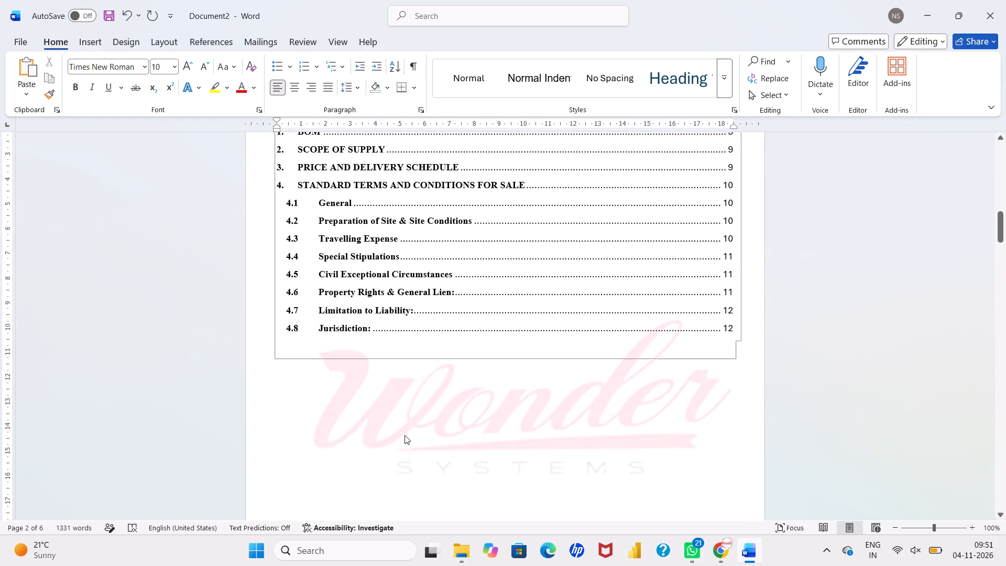
left_click(411, 499)
scroll(411, 499, "down", 1)
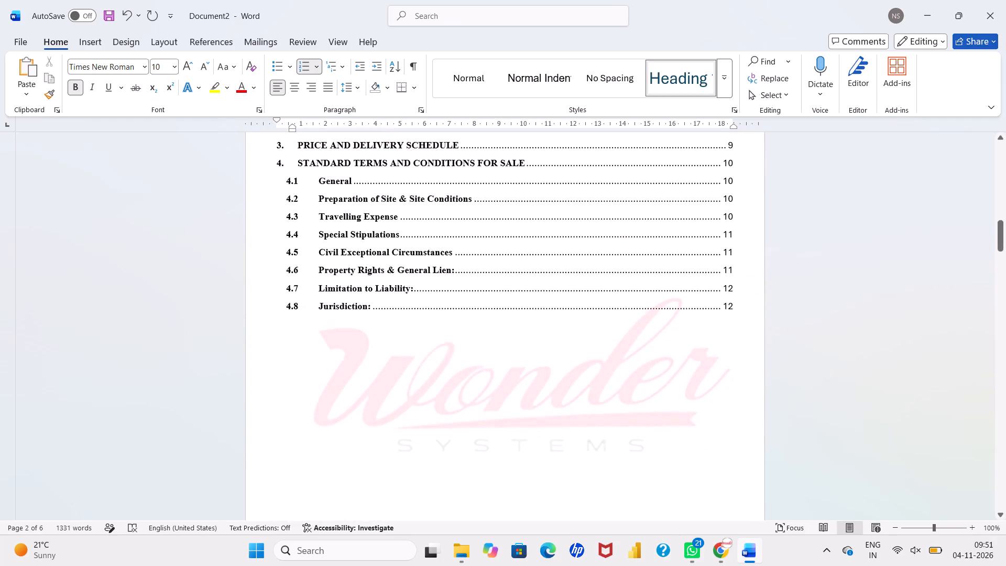
scroll(411, 499, "down", 2)
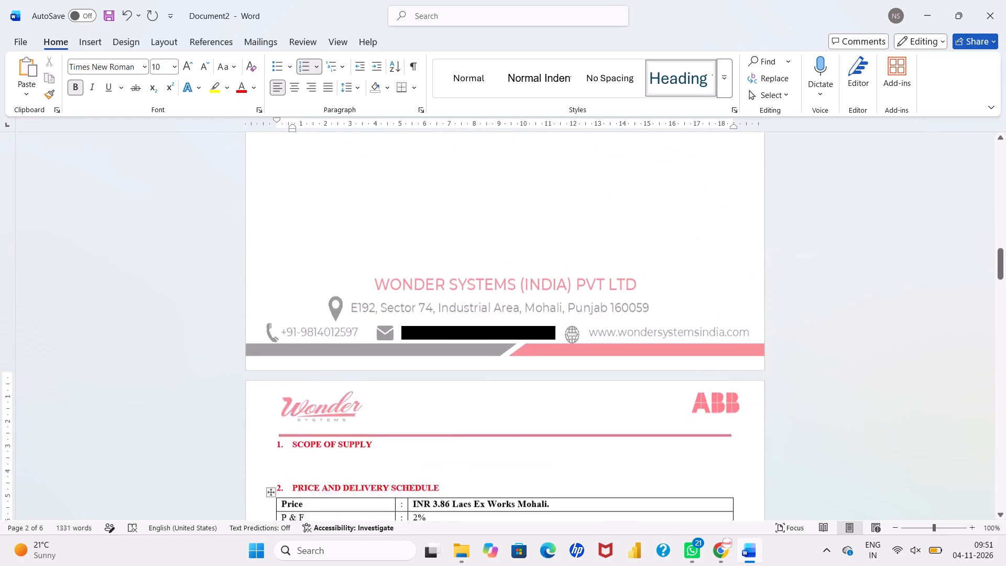
scroll(411, 499, "down", 1)
left_click(363, 401)
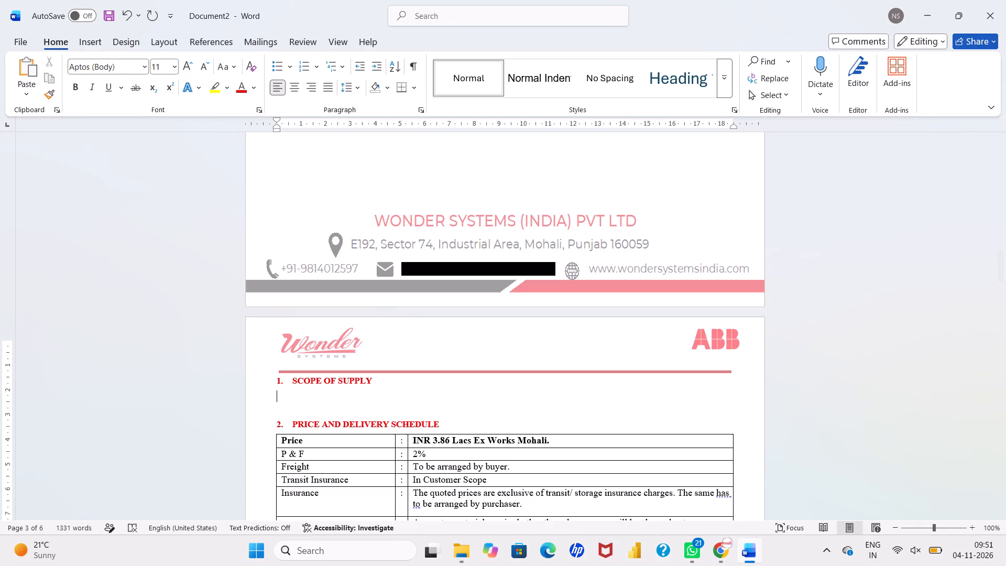
scroll(363, 401, "down", 3)
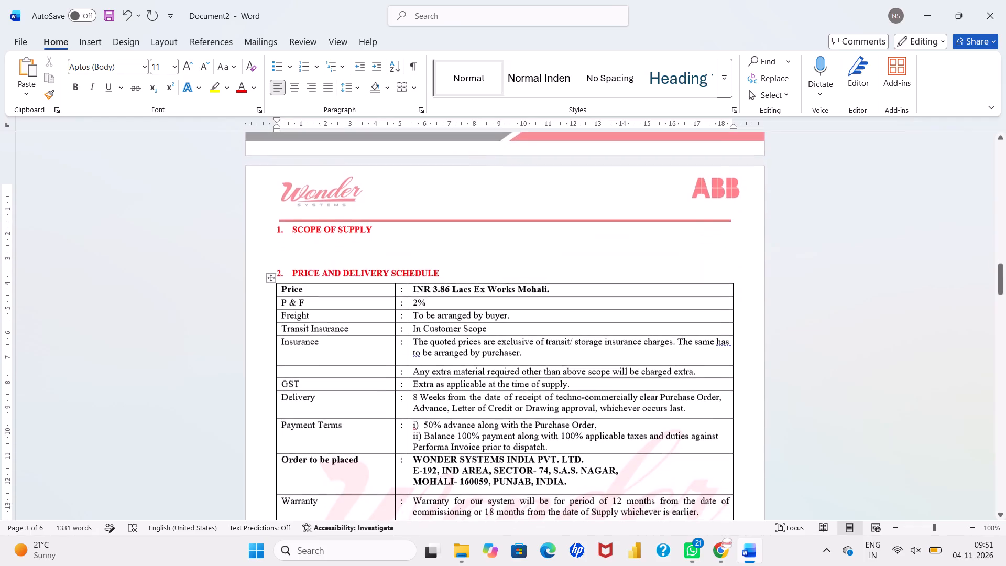
scroll(363, 401, "down", 1)
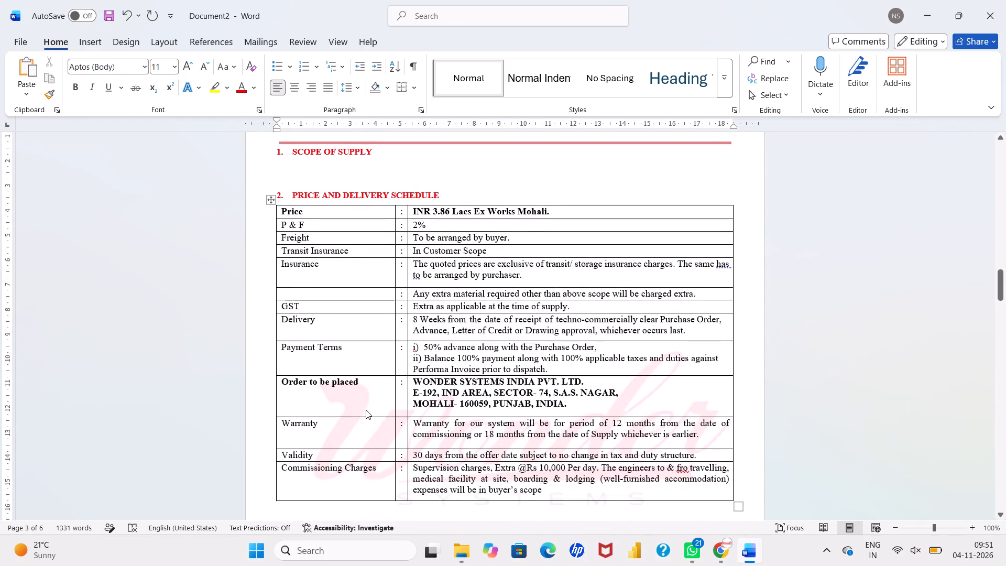
left_click(367, 430)
scroll(367, 430, "down", 1)
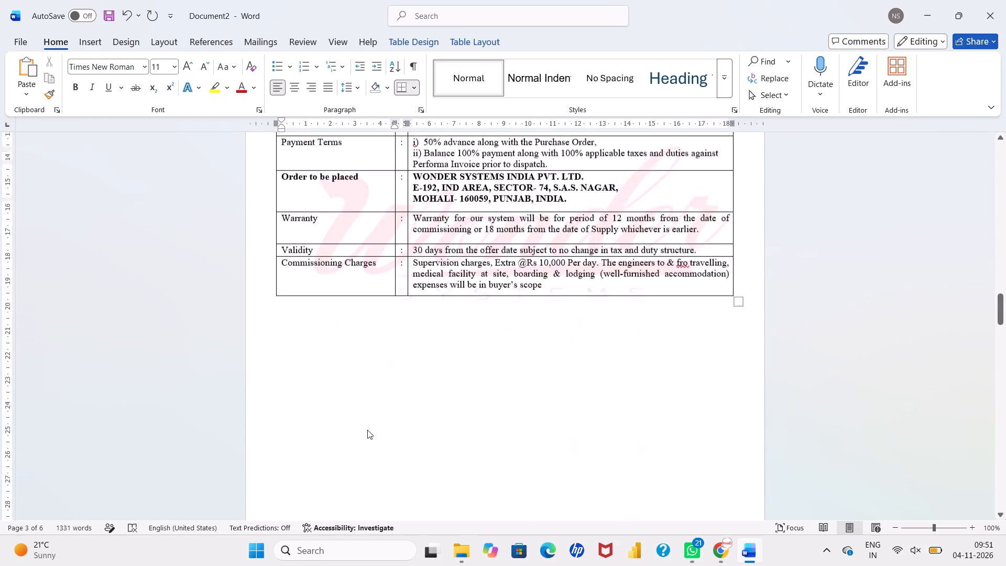
scroll(362, 380, "down", 2)
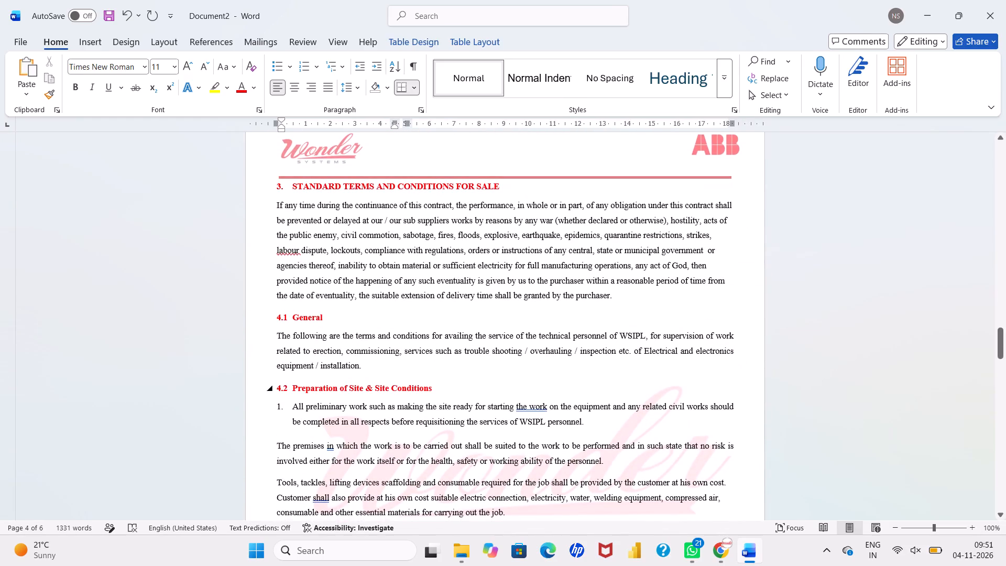
End the "No liability is accepted" bullet with a full stop and check the grammar suggestion for "these risk".
left_click(439, 391)
scroll(439, 391, "down", 2)
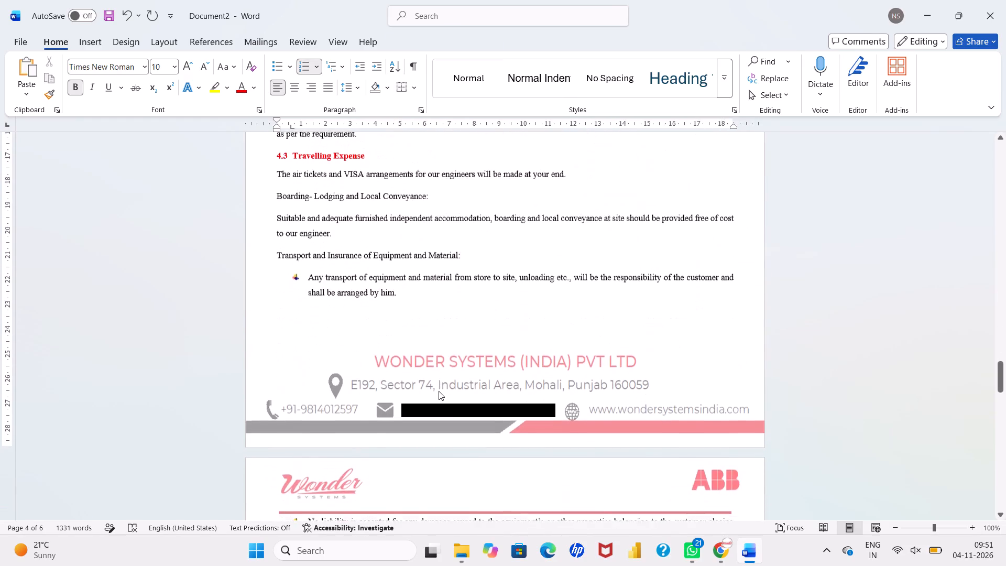
left_click(439, 391)
scroll(439, 391, "down", 1)
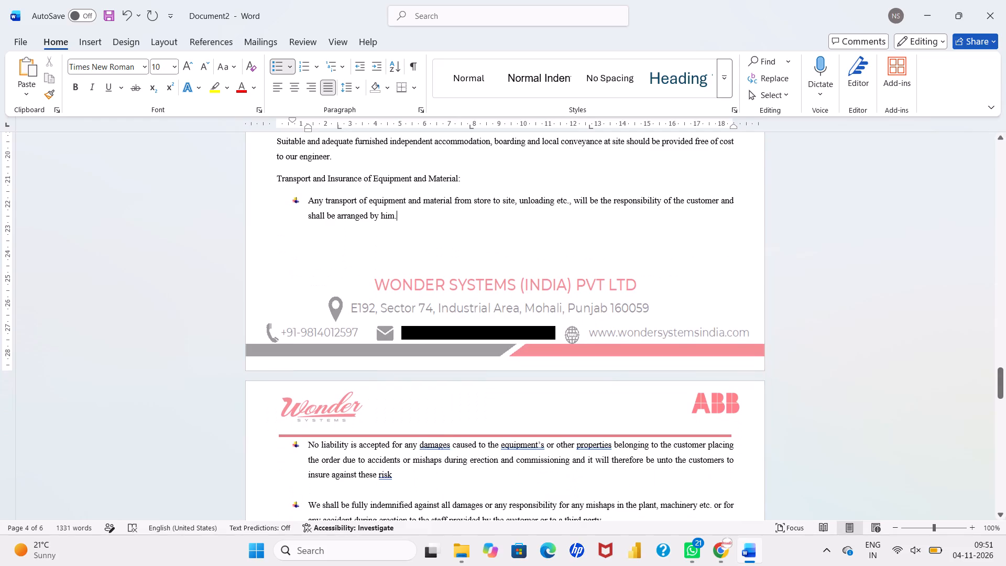
left_click(436, 476)
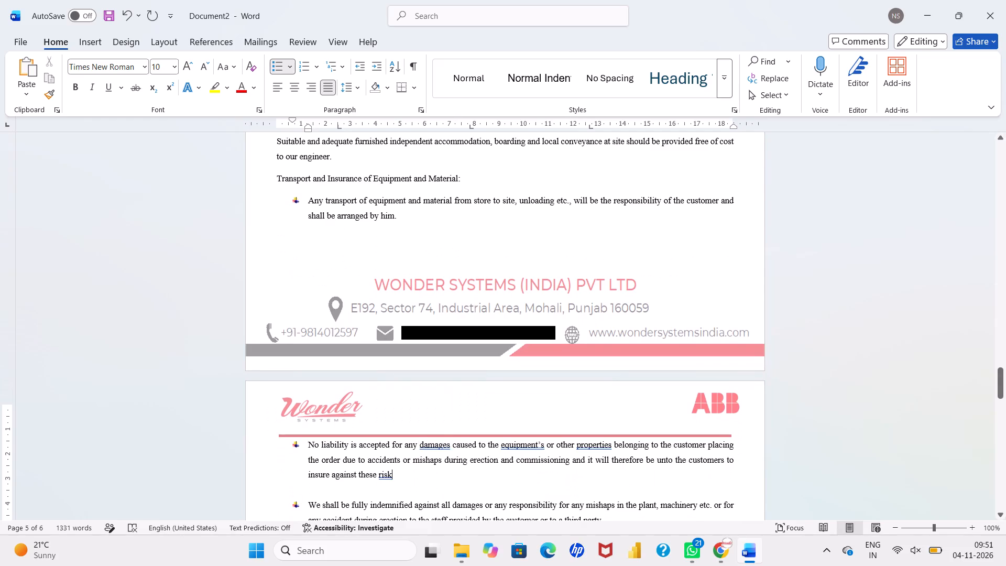
key("period")
scroll(436, 476, "down", 1)
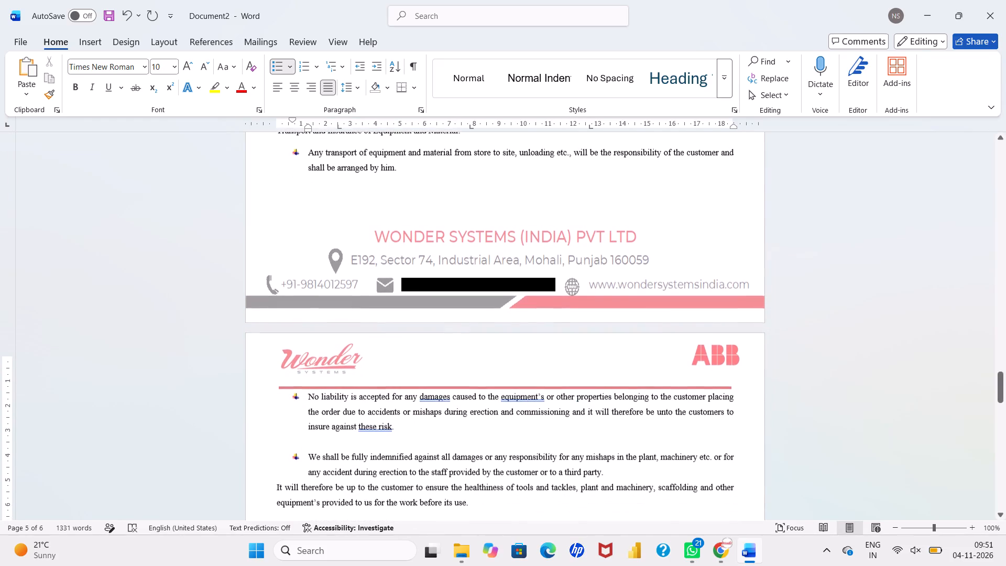
left_click(376, 431)
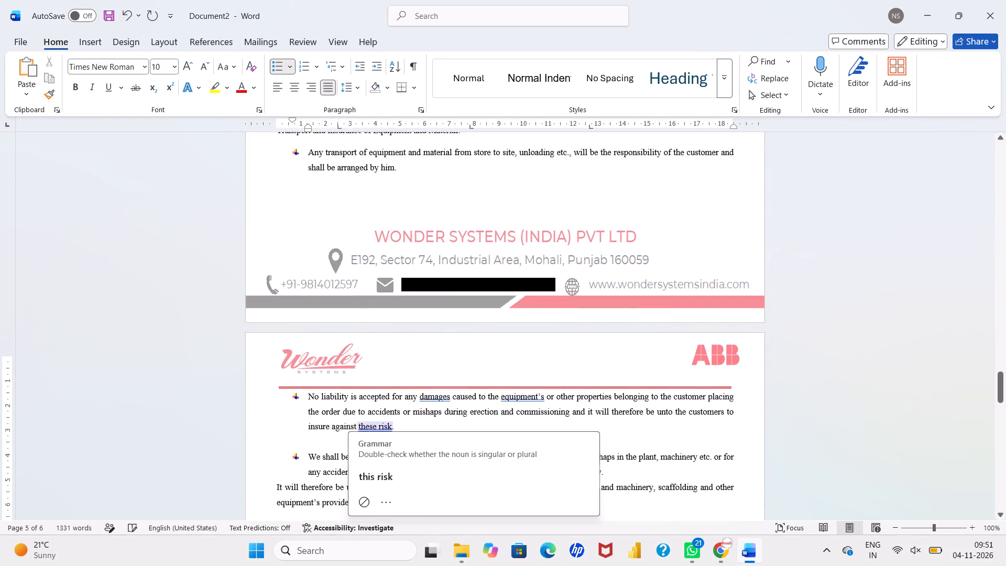
left_click(327, 438)
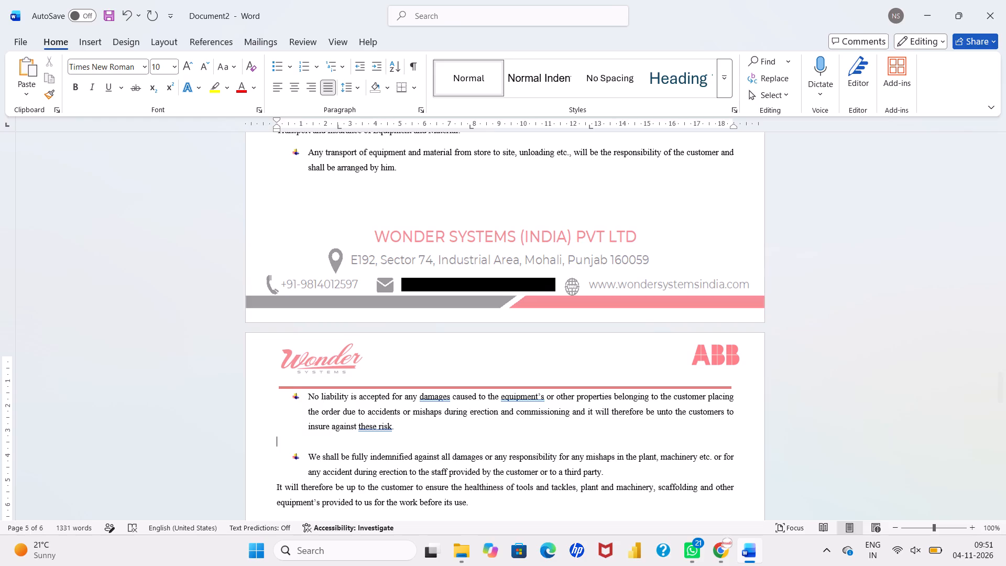
Add a space after "Commissioning: 30 days" under 4.4 Special Stipulations.
scroll(327, 438, "down", 1)
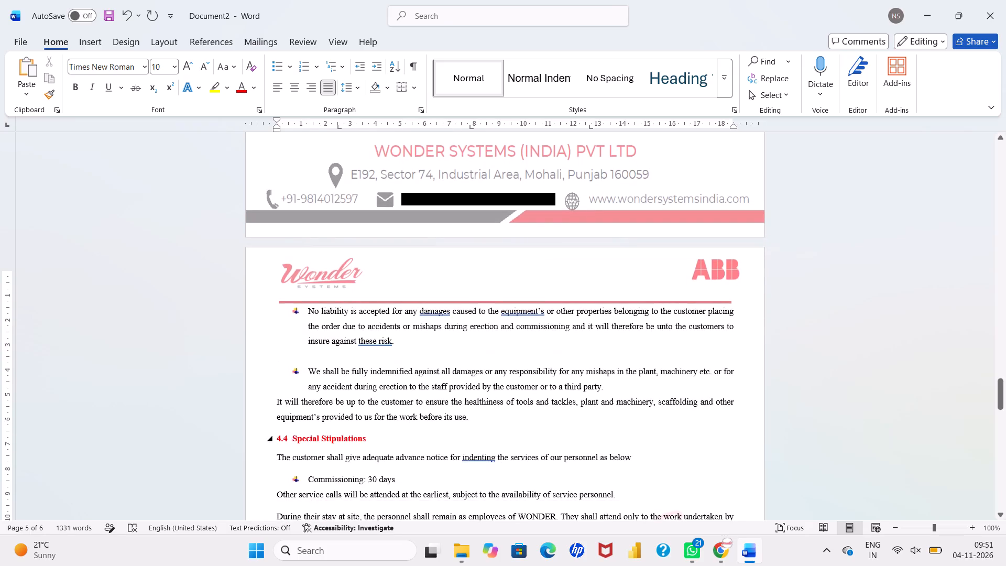
left_click(373, 436)
scroll(373, 436, "down", 1)
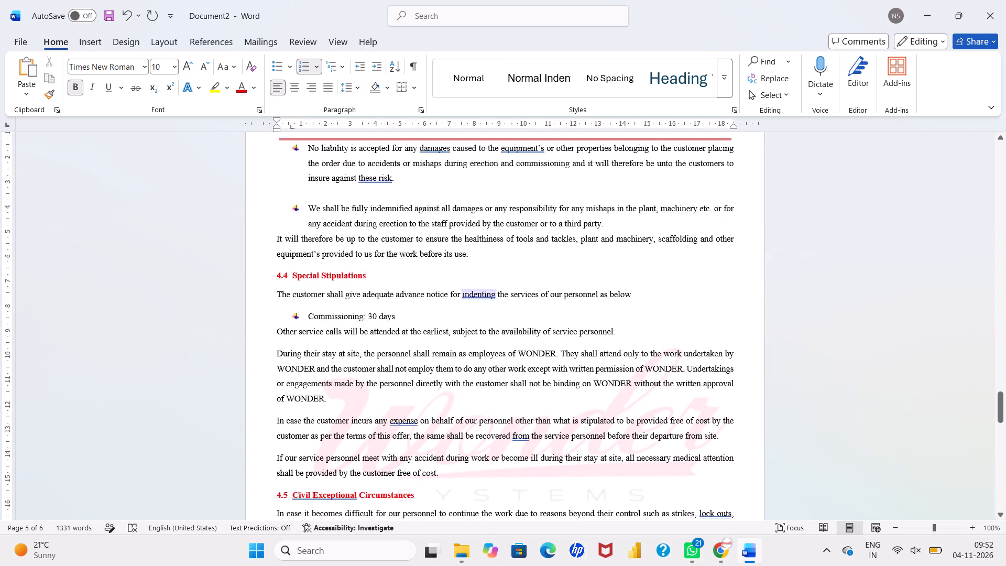
left_click(464, 316)
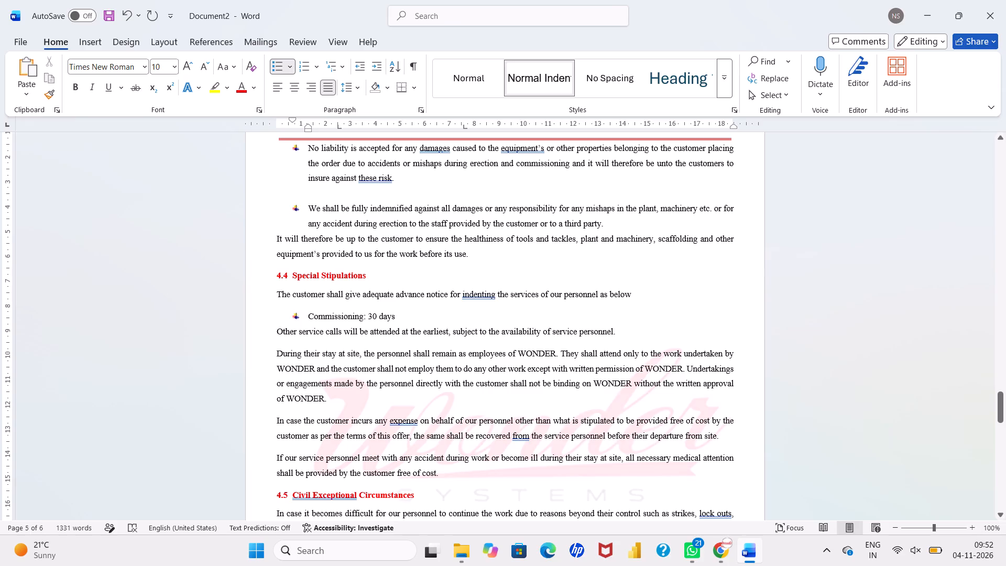
left_click(464, 316)
key("space")
left_click(462, 338)
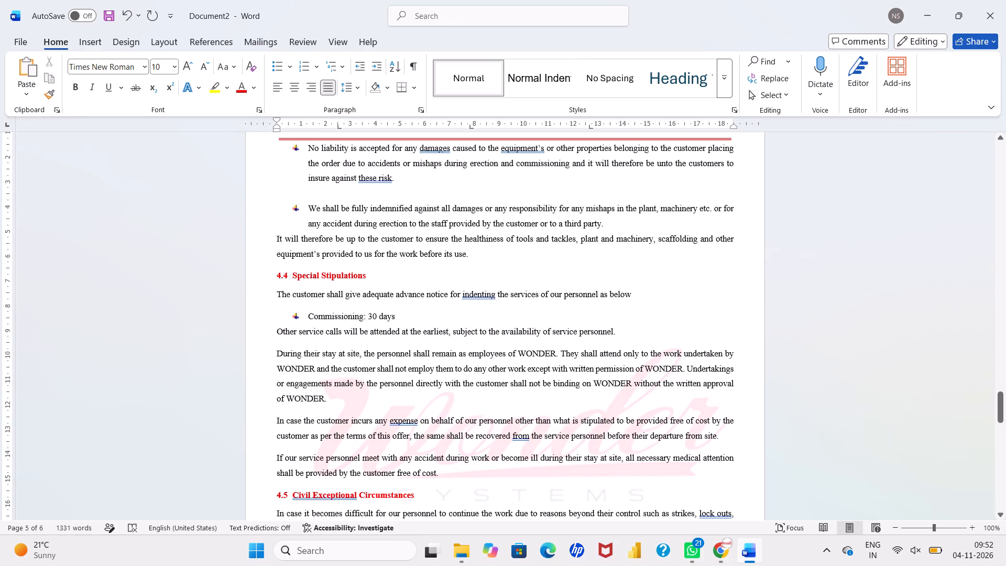
Look over the remaining terms to the document's end and return to the Price and Delivery Schedule table.
scroll(462, 338, "down", 3)
scroll(462, 338, "down", 20)
scroll(462, 338, "down", 20)
scroll(462, 338, "down", 3)
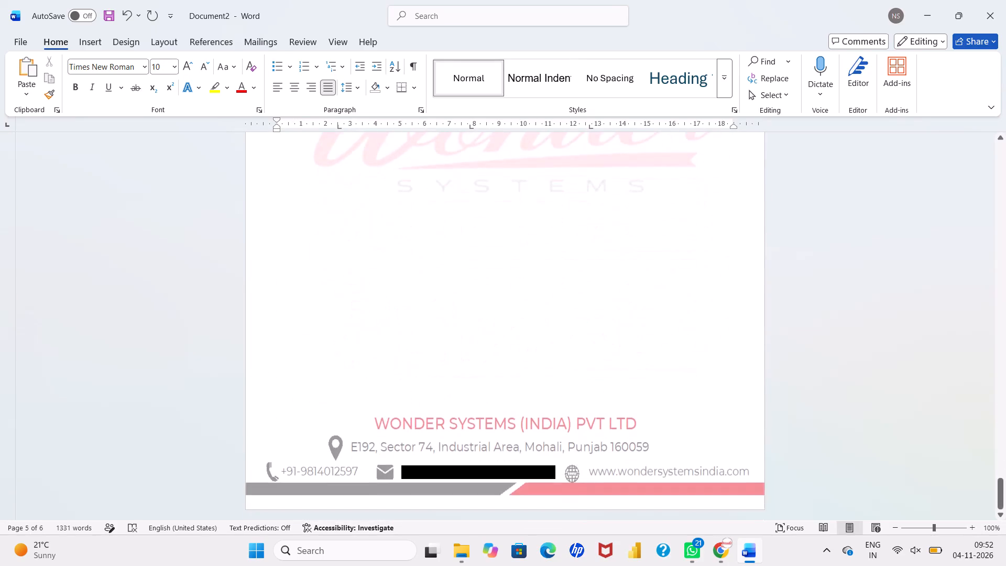
scroll(462, 338, "down", 20)
scroll(462, 338, "down", 11)
scroll(462, 338, "up", 5)
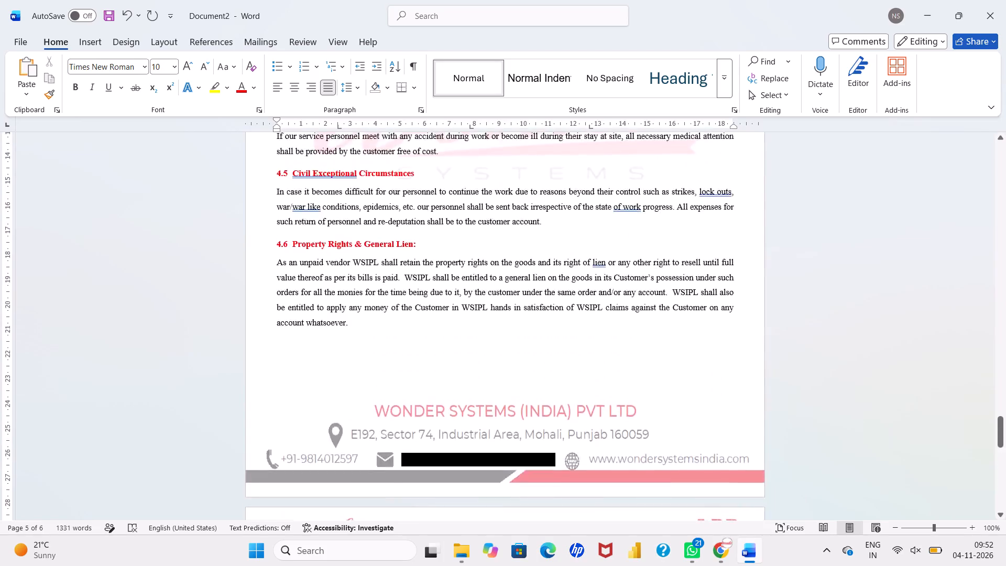
scroll(462, 338, "up", 3)
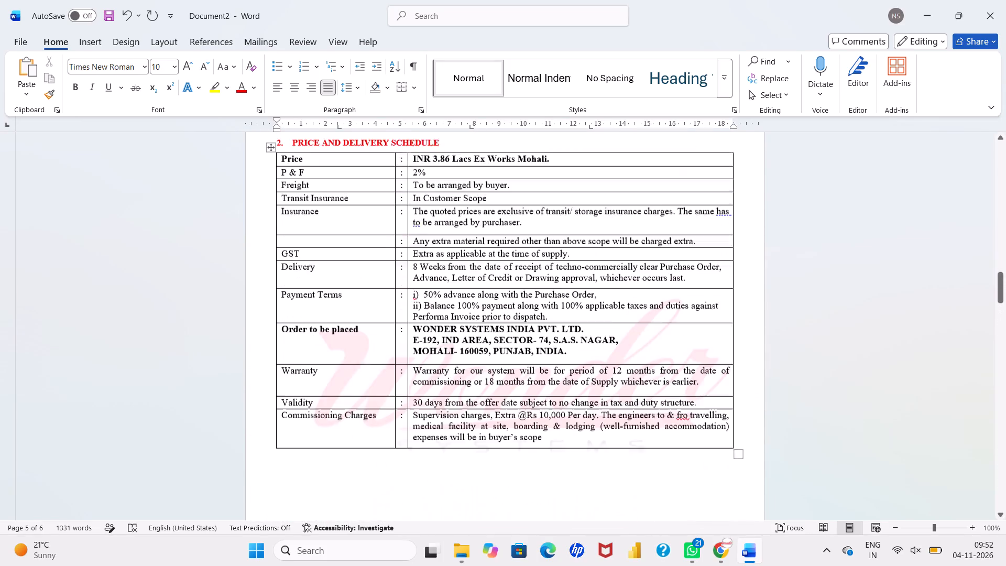
Delete the amount between "INR" and "Lacs" in the Price row of the Price and Delivery Schedule table.
scroll(462, 338, "up", 2)
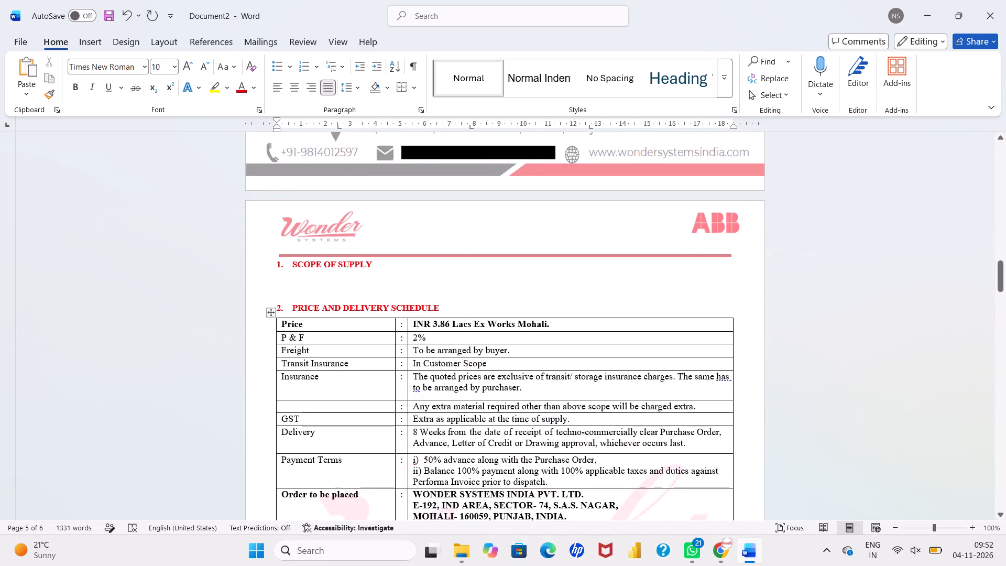
left_click(384, 283)
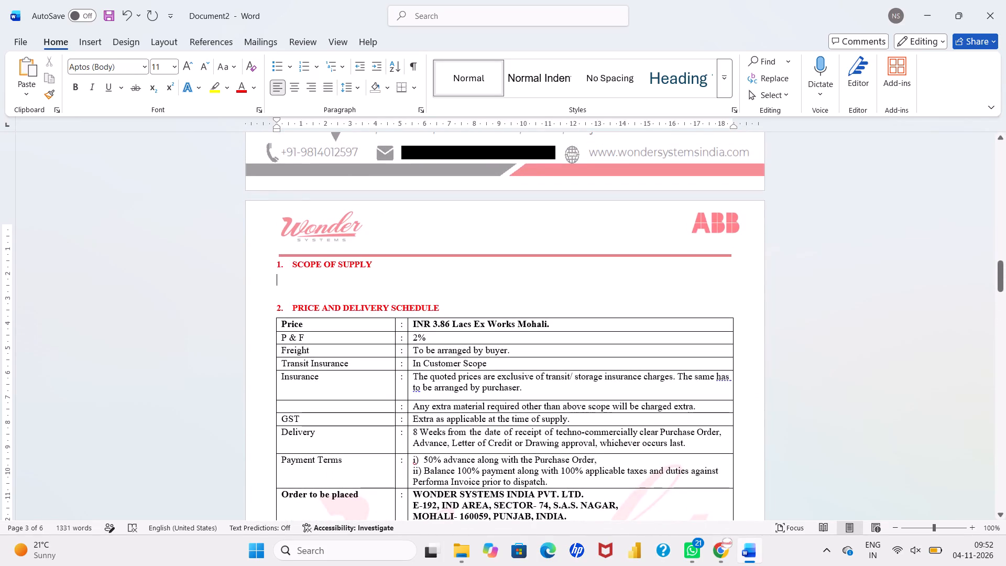
scroll(384, 283, "up", 2)
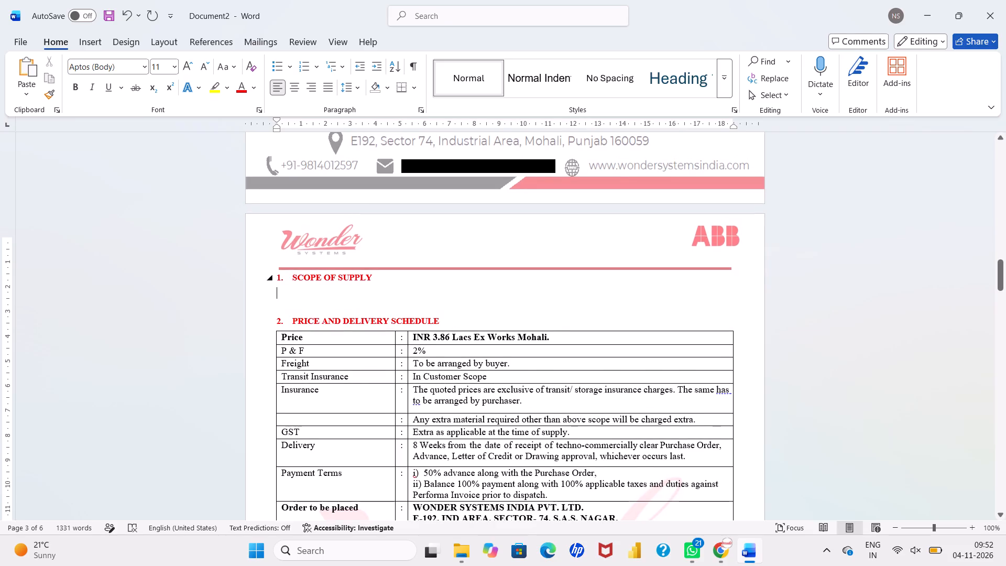
scroll(384, 283, "up", 1)
left_click(451, 338)
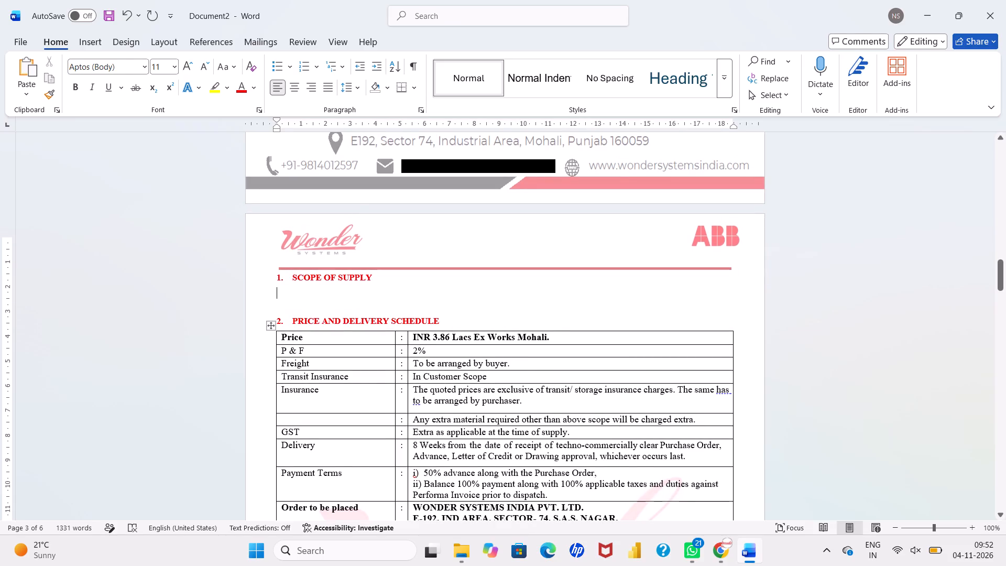
key("BackSpace")
key("BackSpace")
key("BackSpace")
key("BackSpace")
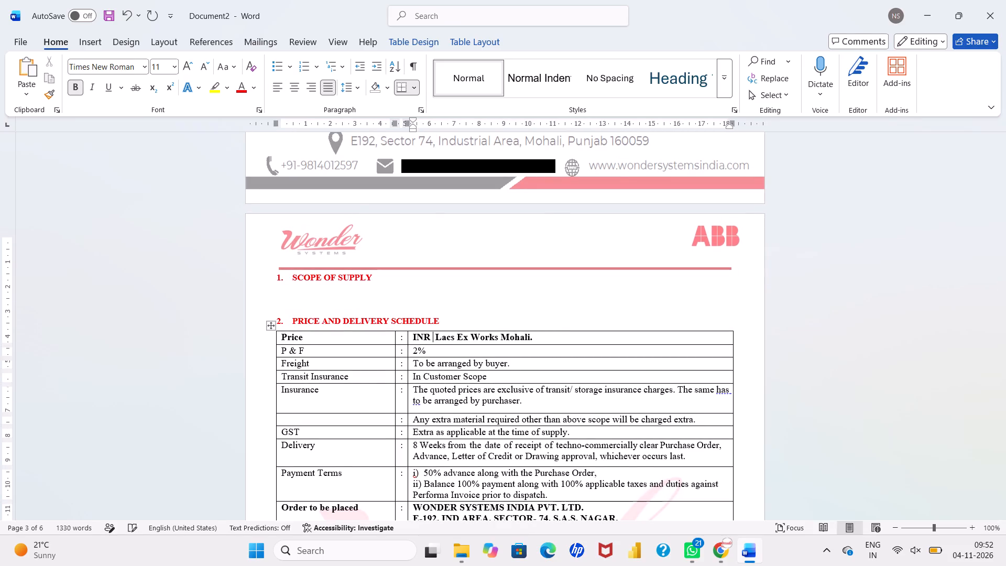
Check the area under the Scope of Supply heading, then review the cover letter and the contents list.
left_click(400, 297)
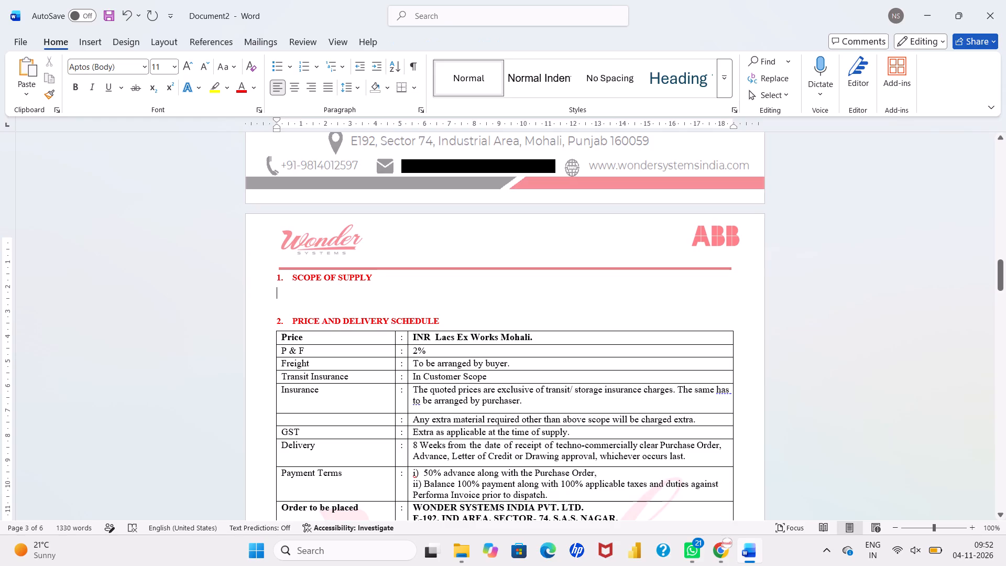
scroll(400, 297, "up", 1)
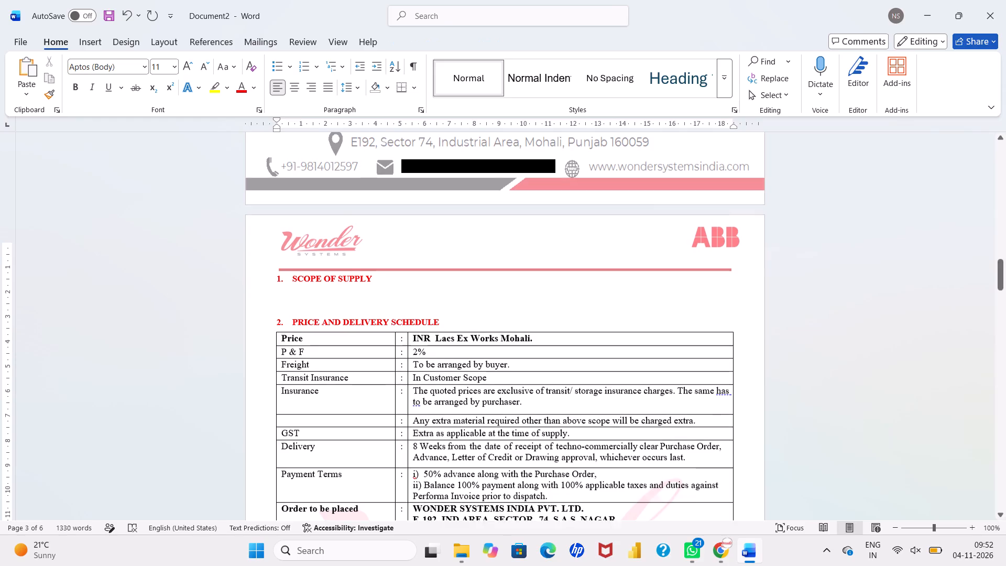
scroll(400, 297, "up", 1)
left_click(391, 302)
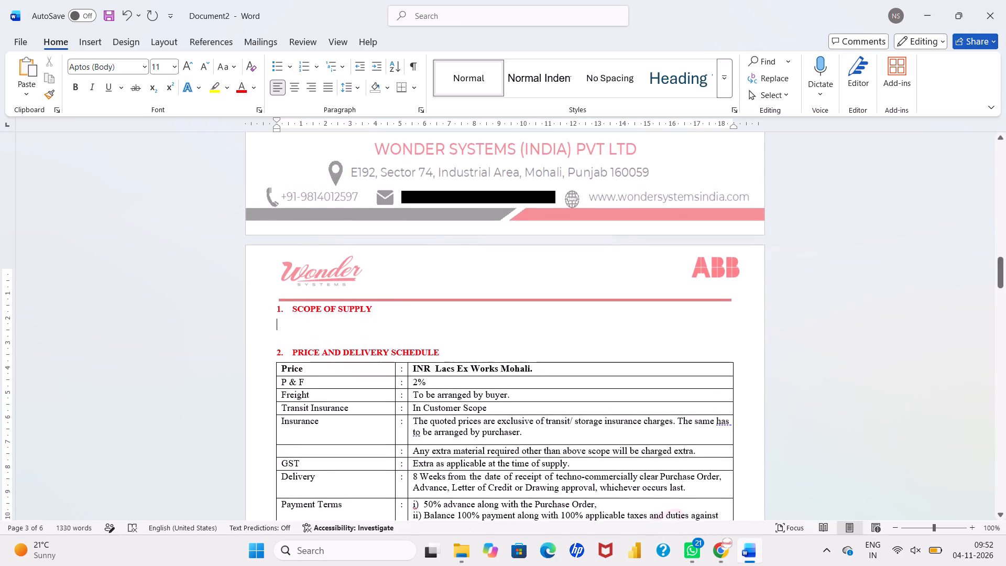
left_click(383, 322)
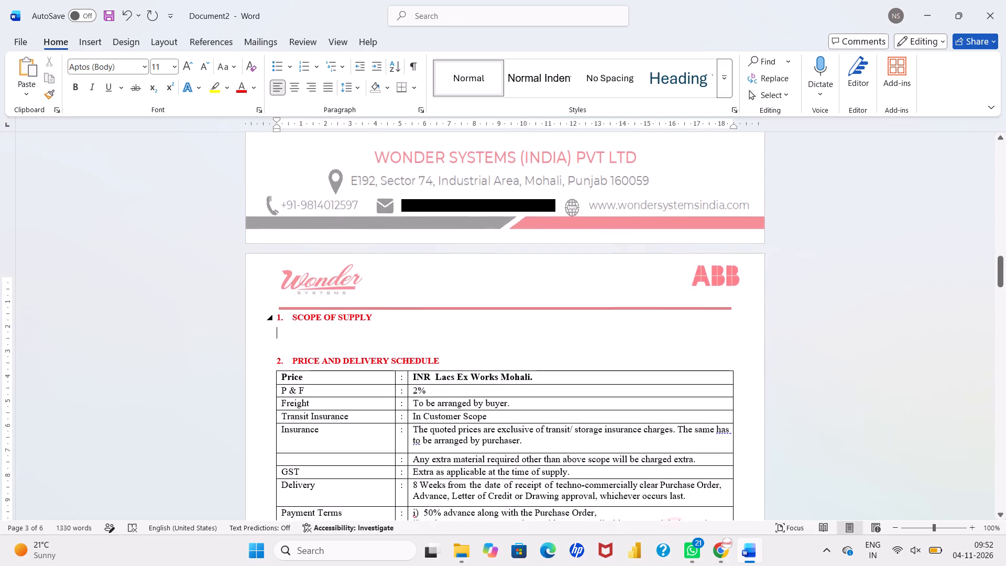
scroll(383, 322, "up", 3)
scroll(383, 322, "down", 1)
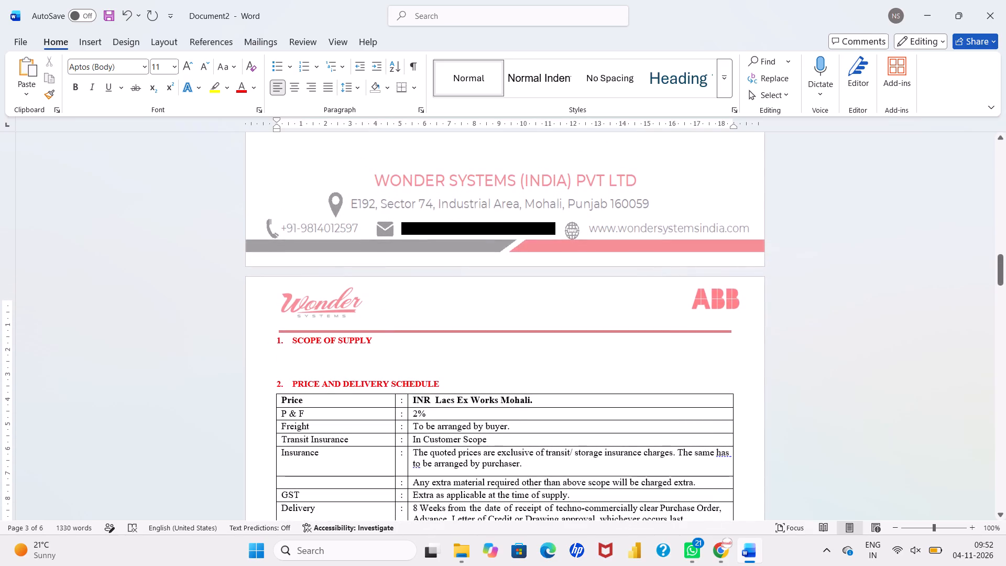
left_click(377, 354)
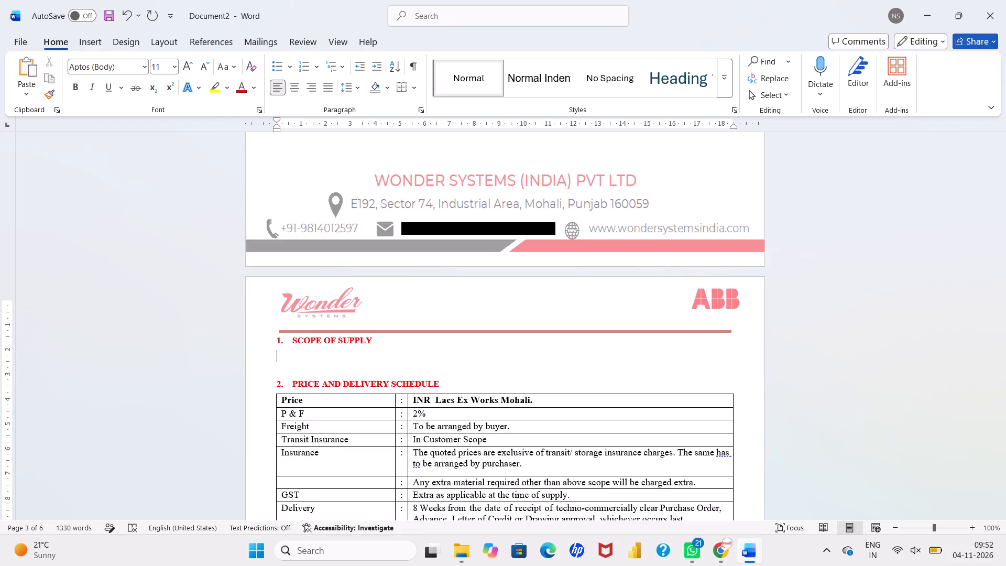
scroll(377, 354, "up", 4)
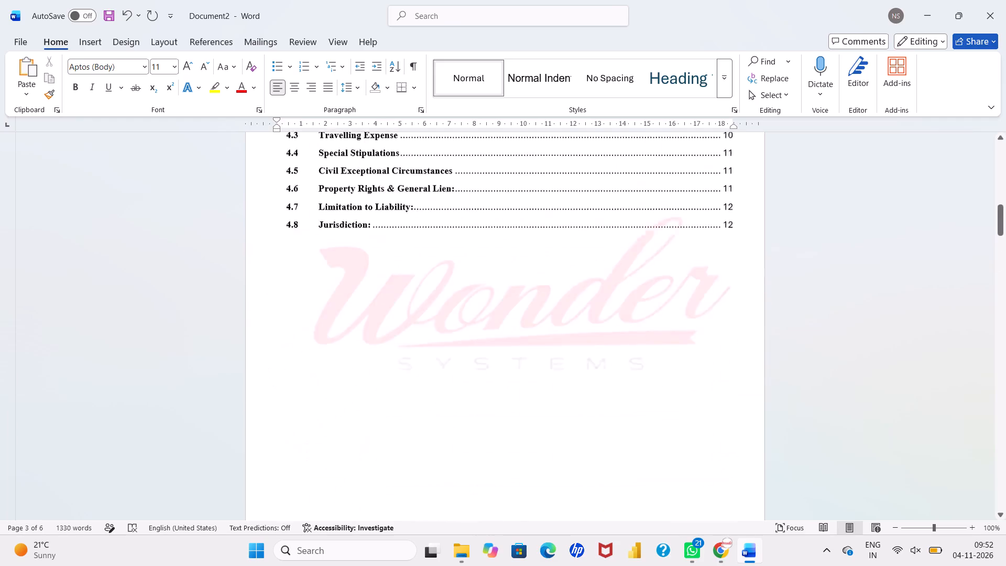
scroll(377, 354, "up", 4)
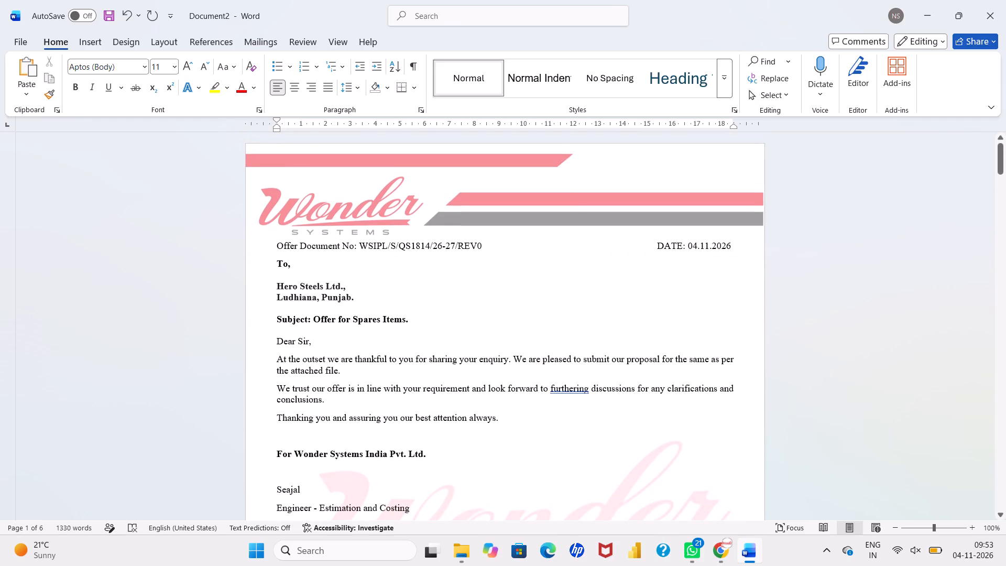
scroll(411, 342, "down", 1)
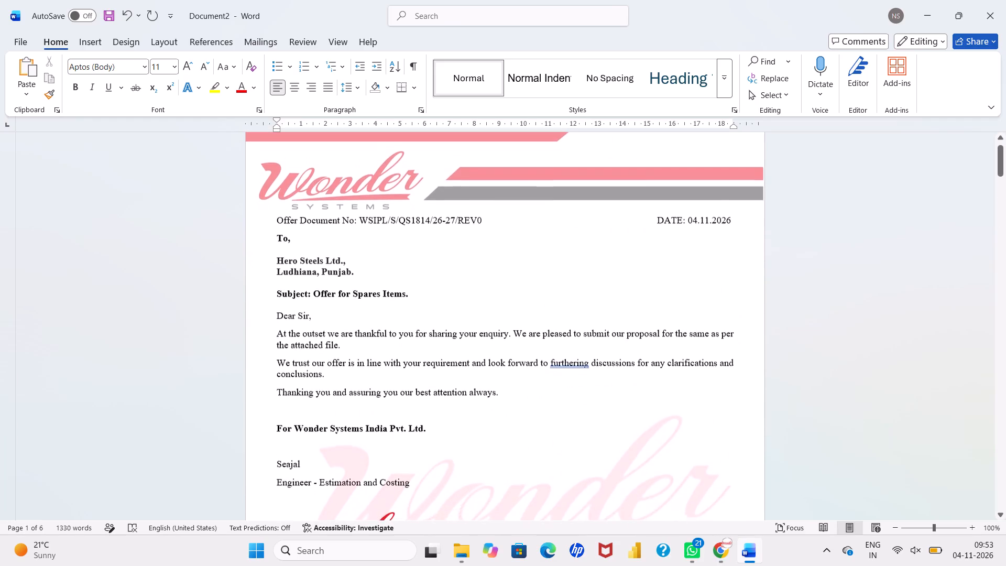
scroll(411, 342, "down", 1)
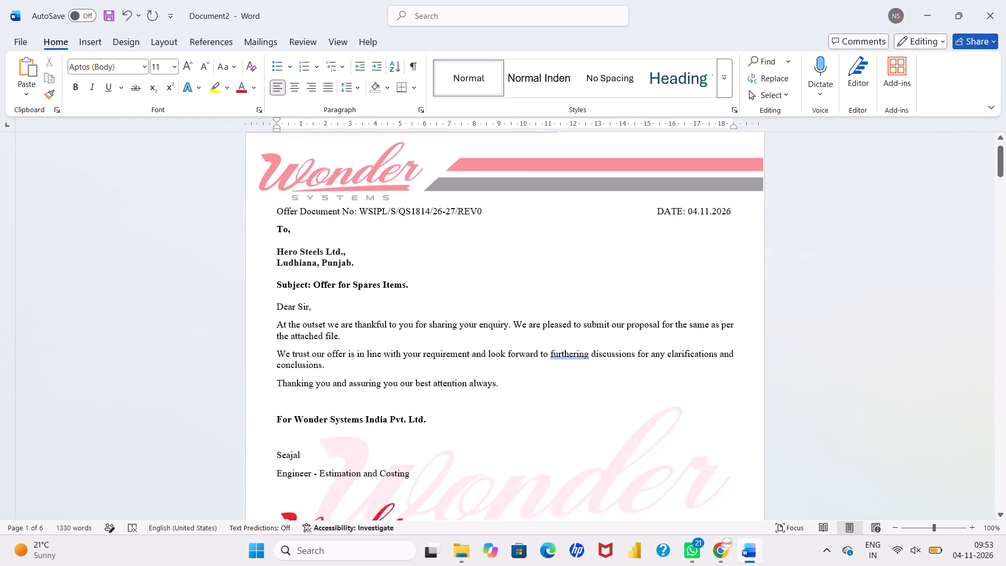
scroll(411, 342, "down", 5)
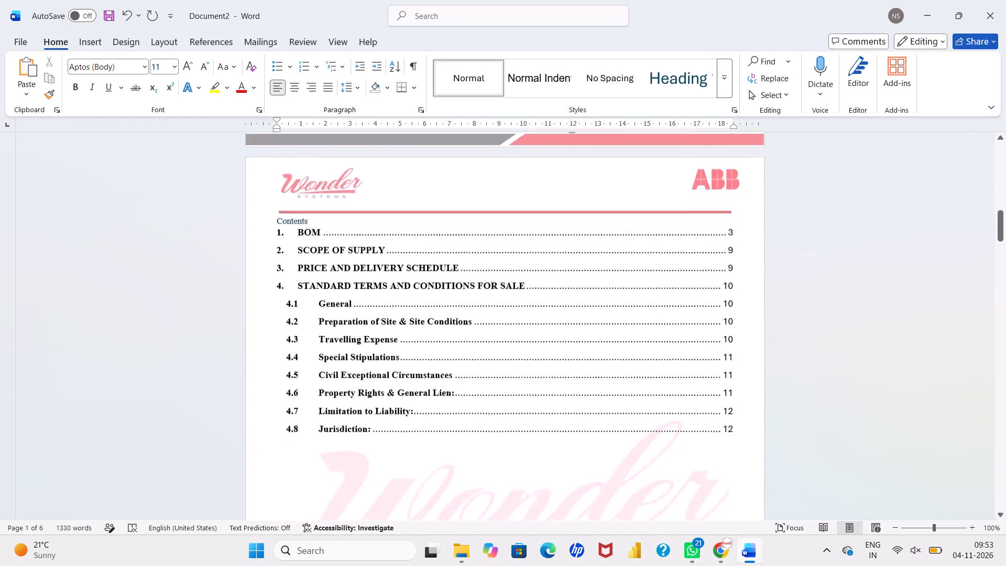
Add a new numbered heading "BOM" directly above the Scope of Supply heading.
scroll(411, 342, "down", 4)
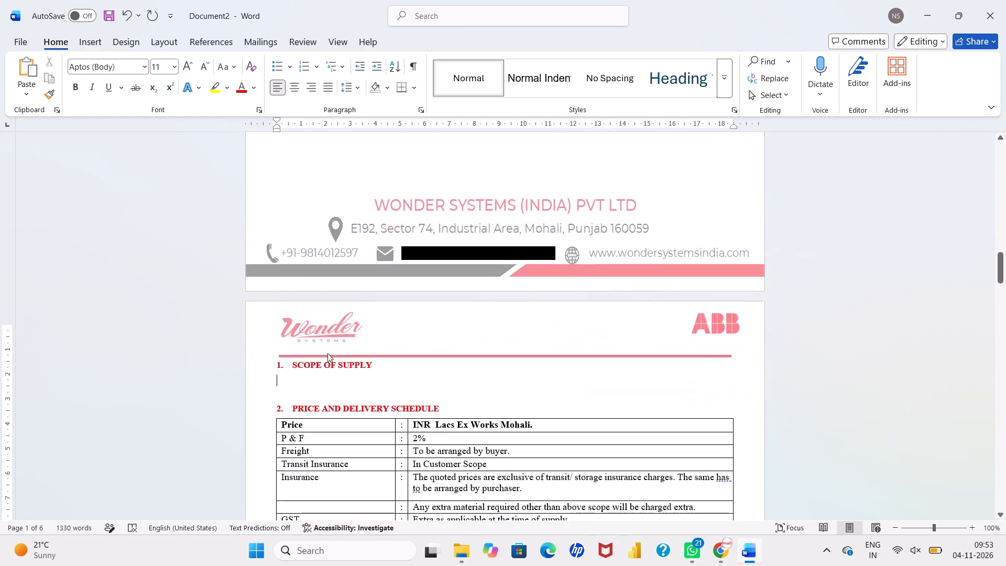
left_click(296, 368)
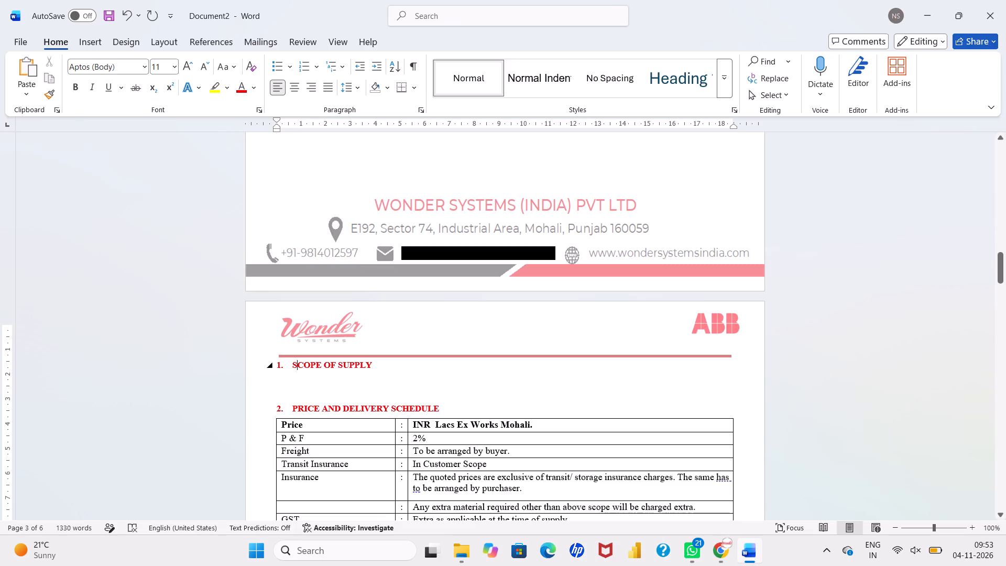
left_click(291, 368)
key("Return")
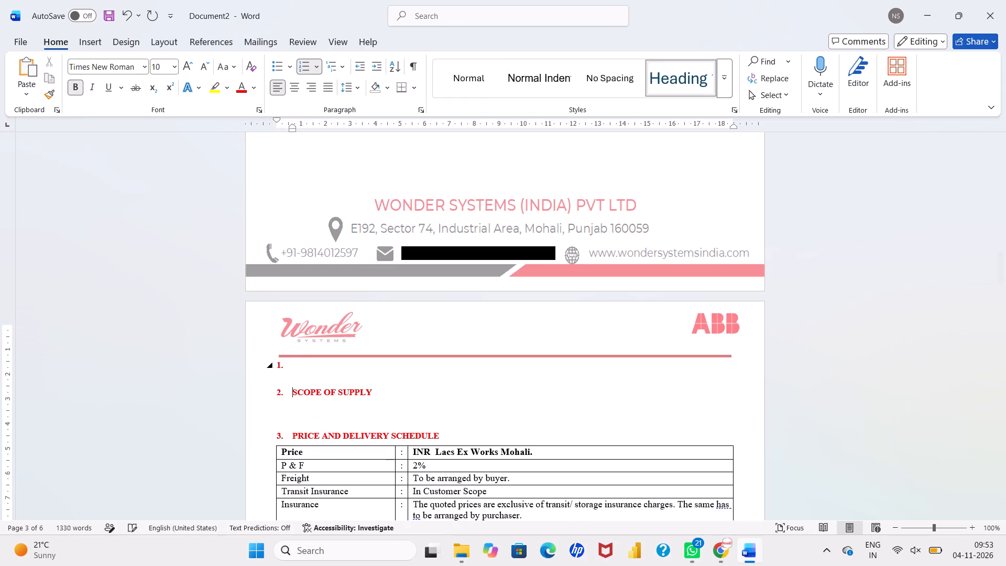
key("Up")
key("Return")
Insert a page's worth of blank lines under the BOM heading to push the Scope of Supply heading down.
key("Return")
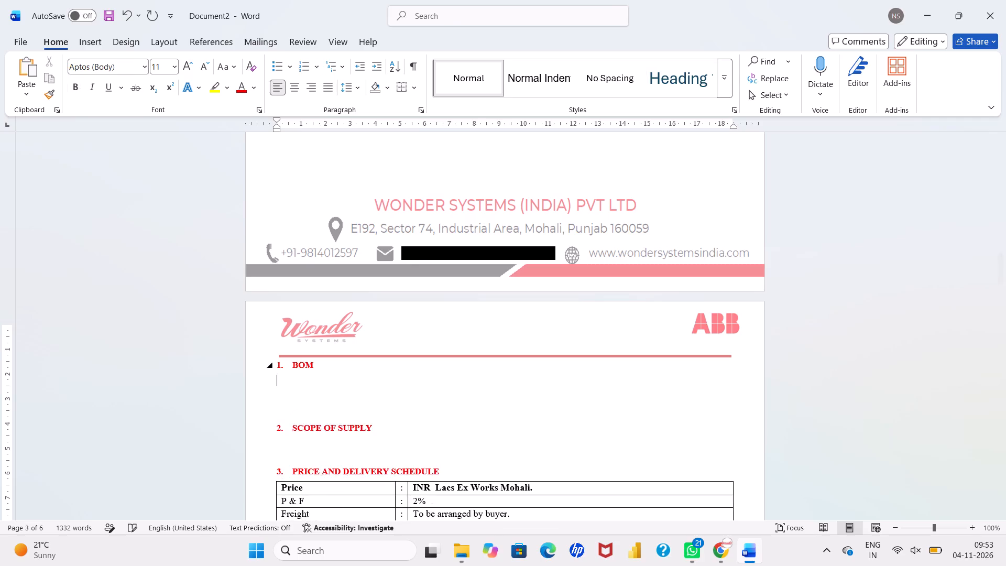
key("Return")
key("Return")
key("Return")
key("Return")
key("Return")
key("Return")
key("Return")
key("Return")
key("Return")
key("Return")
key("Return")
key("Return")
key("Return")
key("Return")
key("Return")
key("Return")
key("Return")
key("Return")
scroll(343, 364, "down", 1)
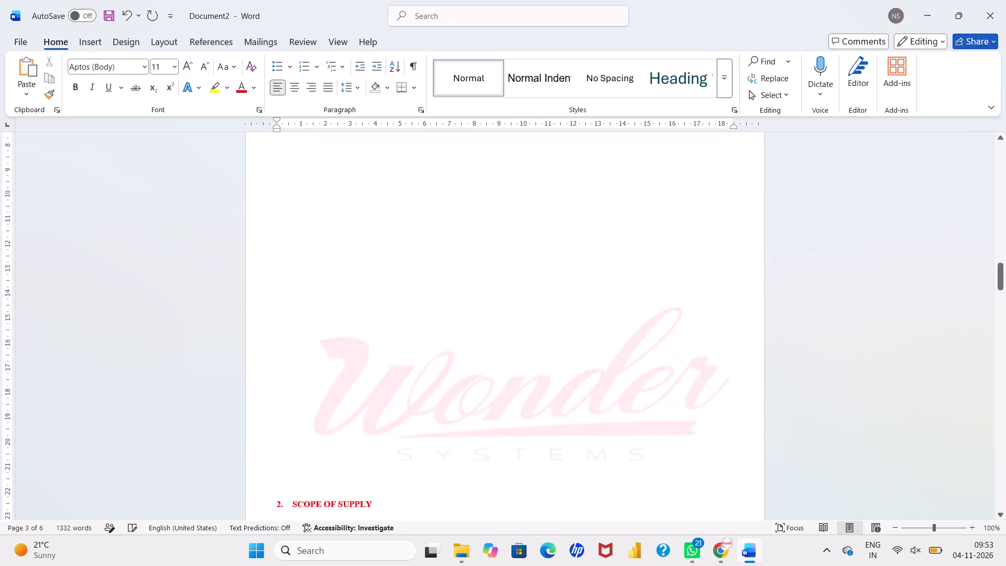
scroll(343, 364, "down", 1)
key("Return")
key("Return")
key("Return")
key("Return")
key("Return")
key("Return")
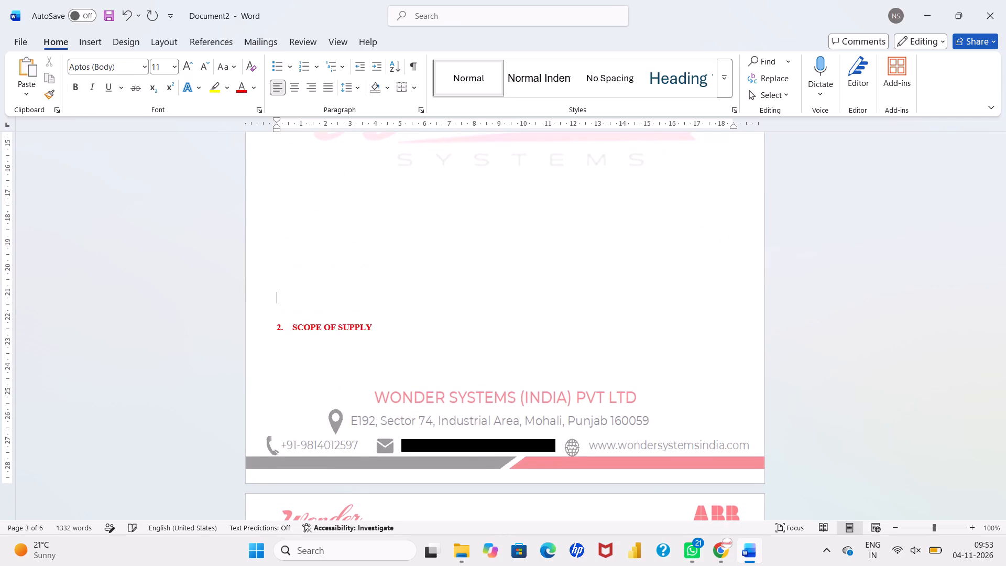
key("Return")
Place the insertion point on the first blank line under the BOM heading and switch to Chrome.
scroll(343, 364, "up", 2)
scroll(363, 252, "up", 1)
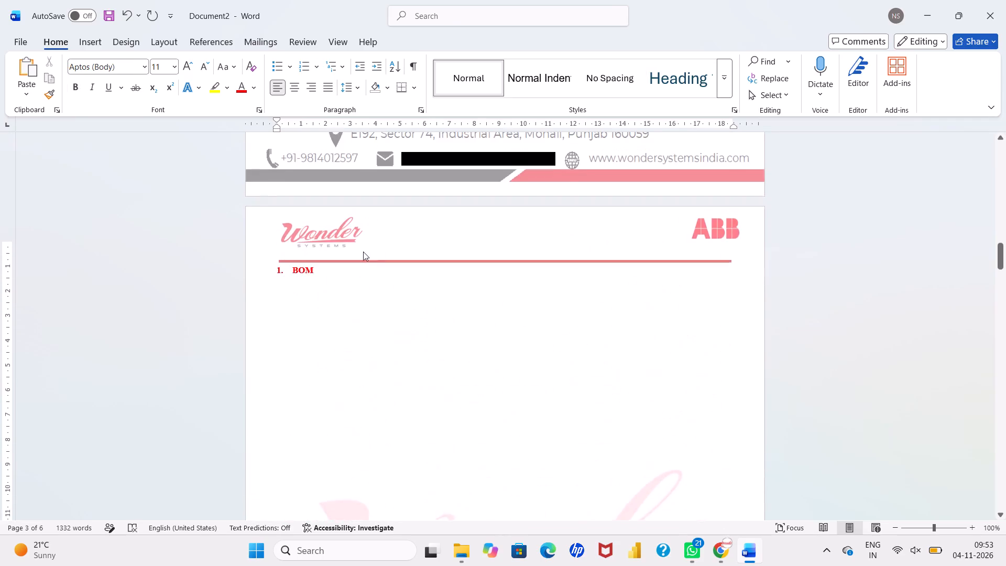
left_click(302, 310)
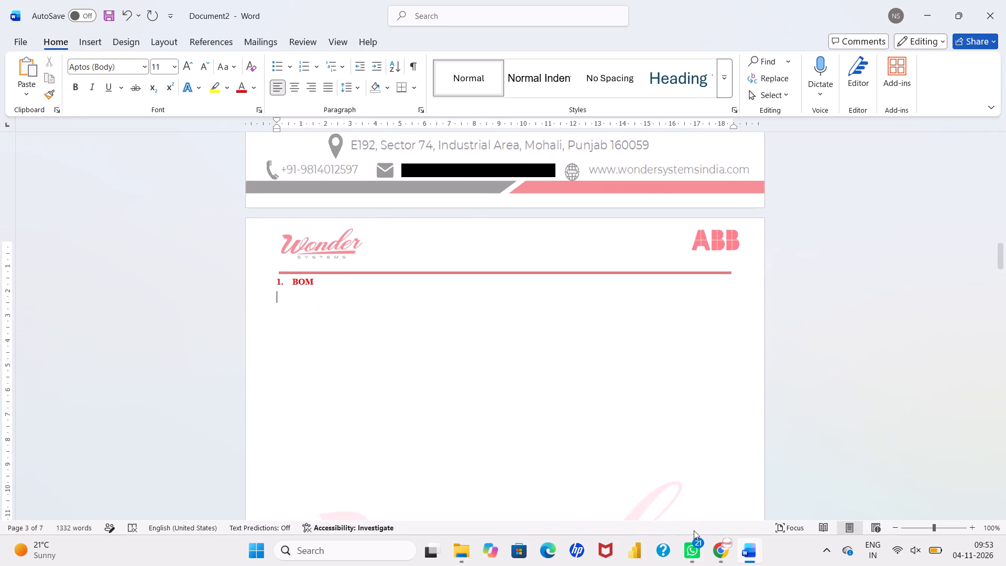
left_click(725, 502)
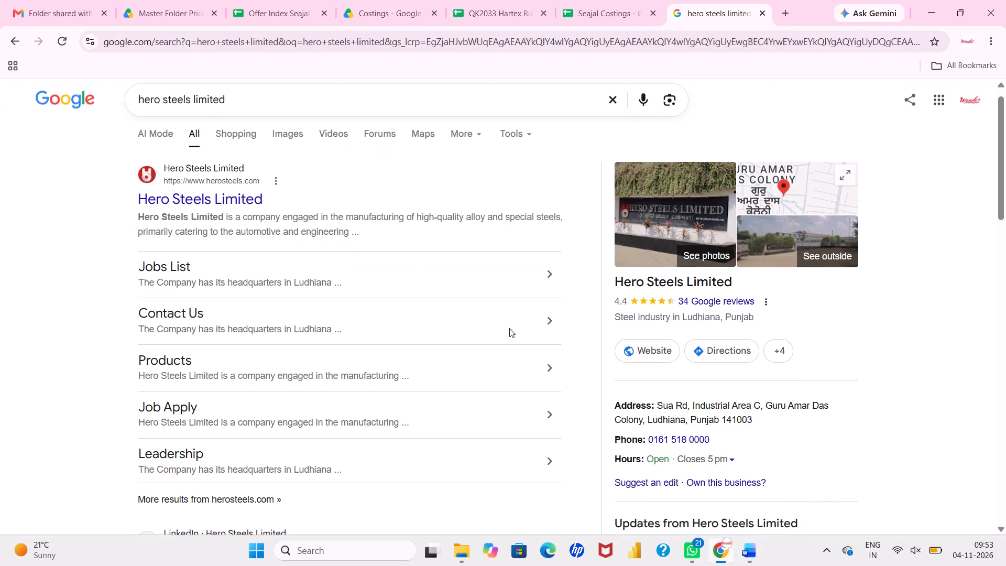
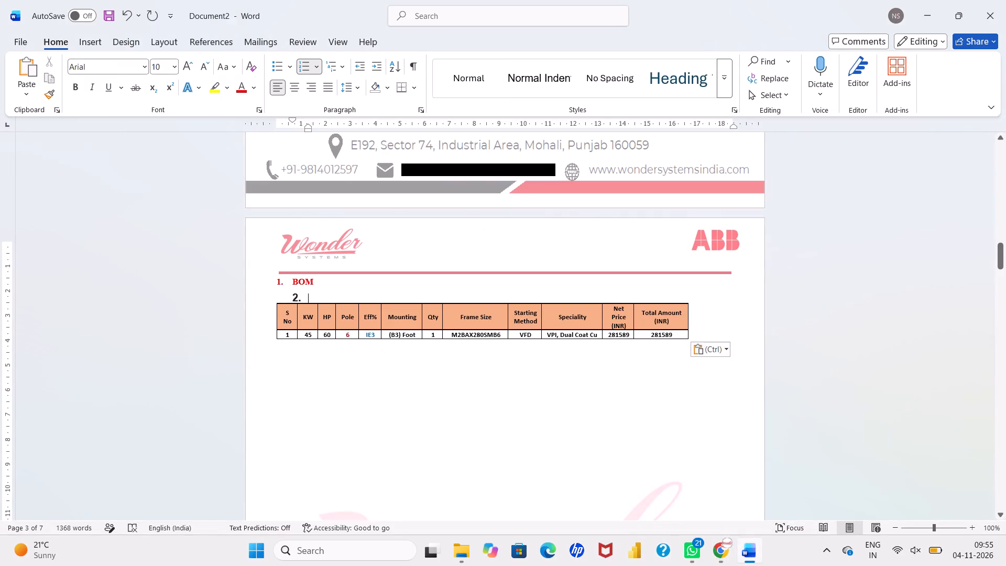
Remove the empty list number 2 between the BOM heading and the motor table.
key("BackSpace")
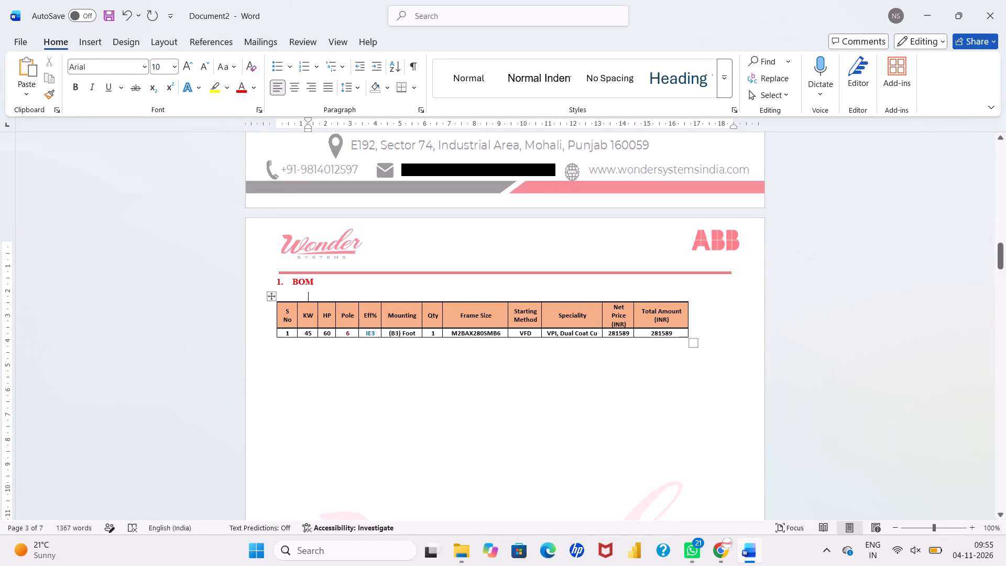
AutoFit the BOM table to the window so it spans the full text width of the page.
left_click(550, 312)
left_click(482, 42)
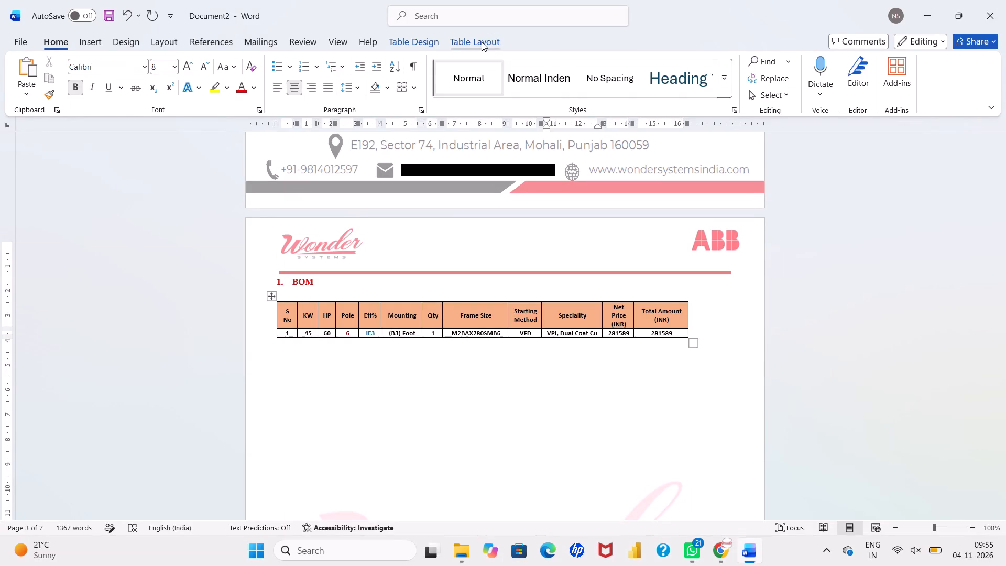
left_click(488, 99)
left_click(505, 139)
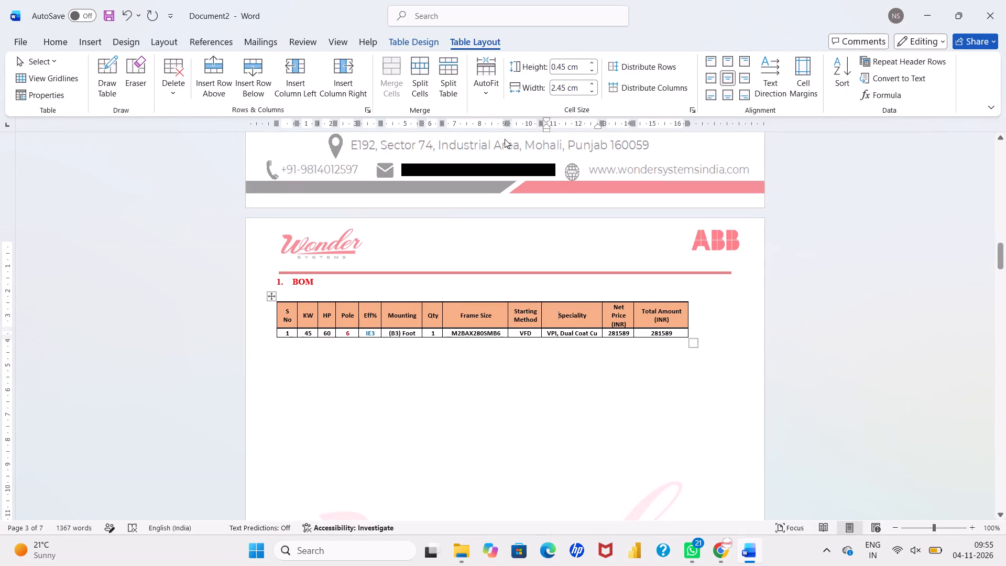
Delete the blank line between the BOM heading and its table.
left_click(321, 280)
key("Delete")
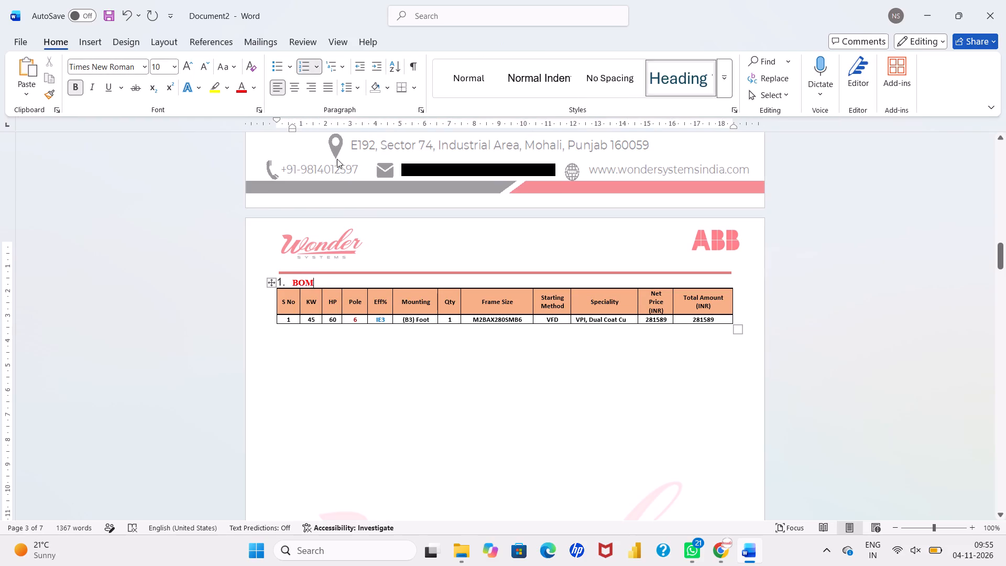
Set the line spacing of the BOM heading to 1.5.
left_click(359, 91)
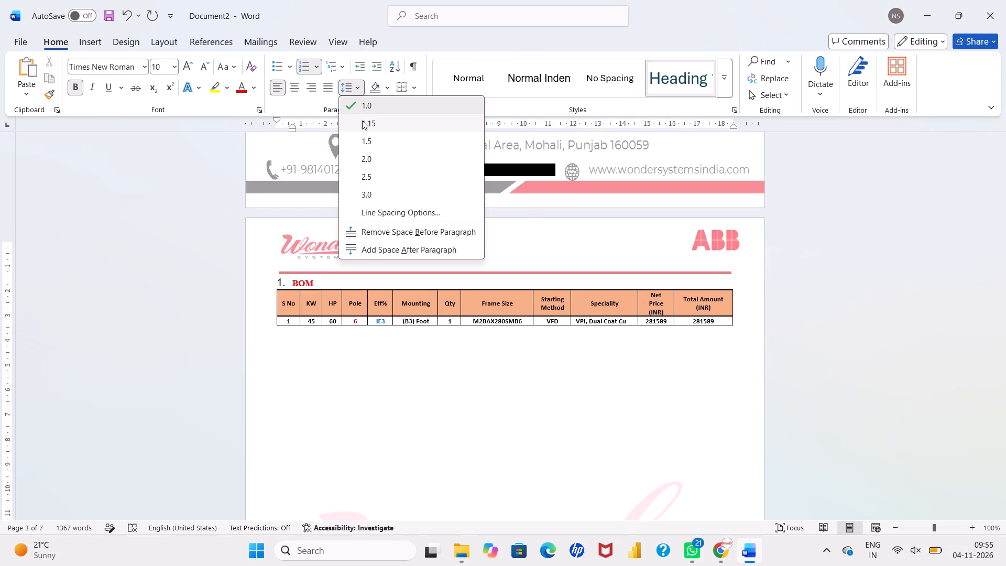
left_click(362, 121)
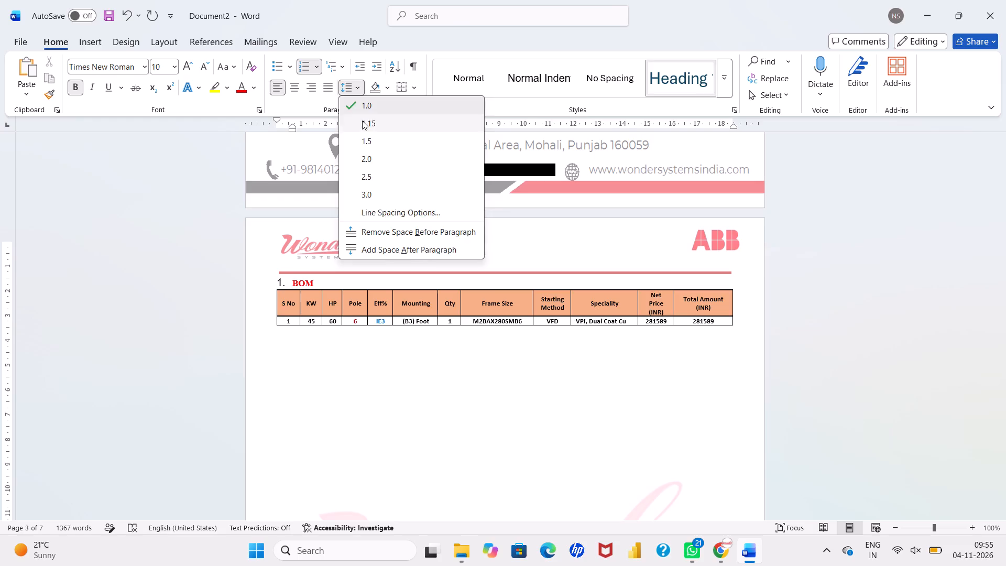
left_click(362, 92)
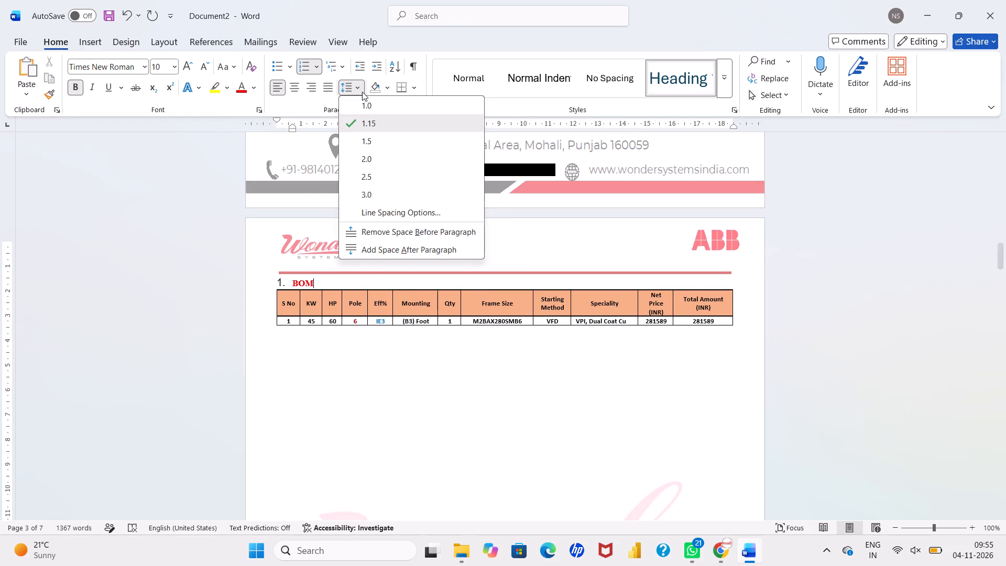
left_click(370, 140)
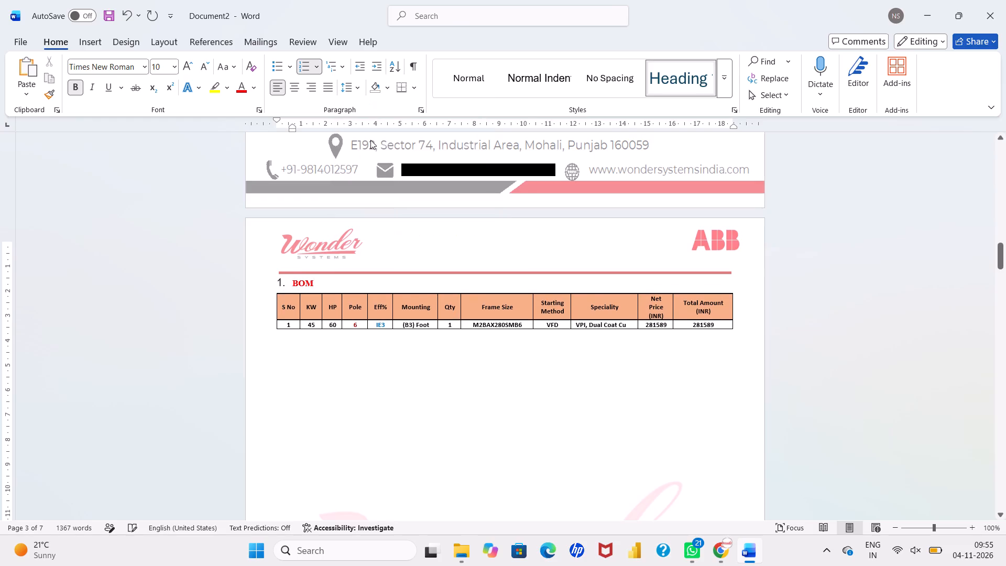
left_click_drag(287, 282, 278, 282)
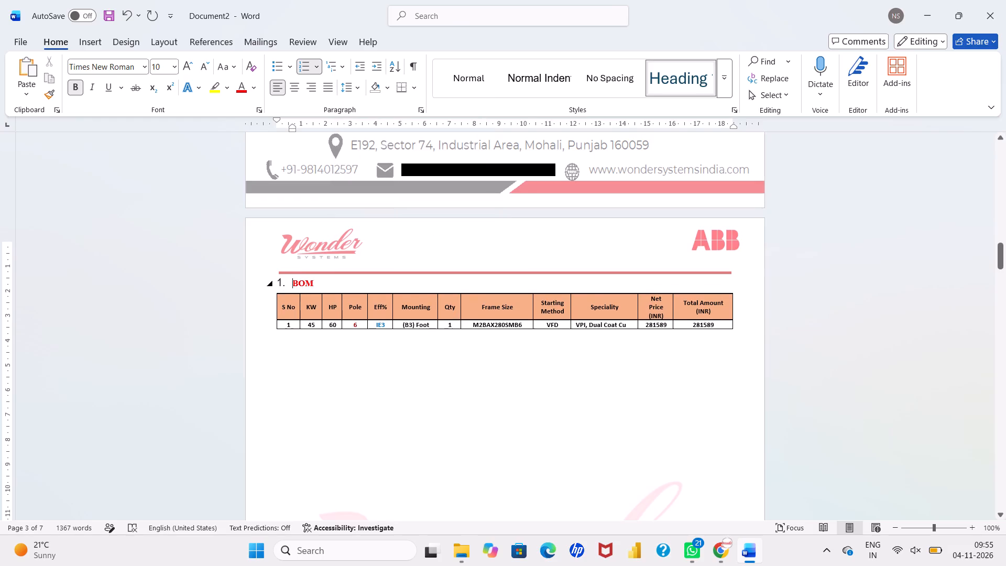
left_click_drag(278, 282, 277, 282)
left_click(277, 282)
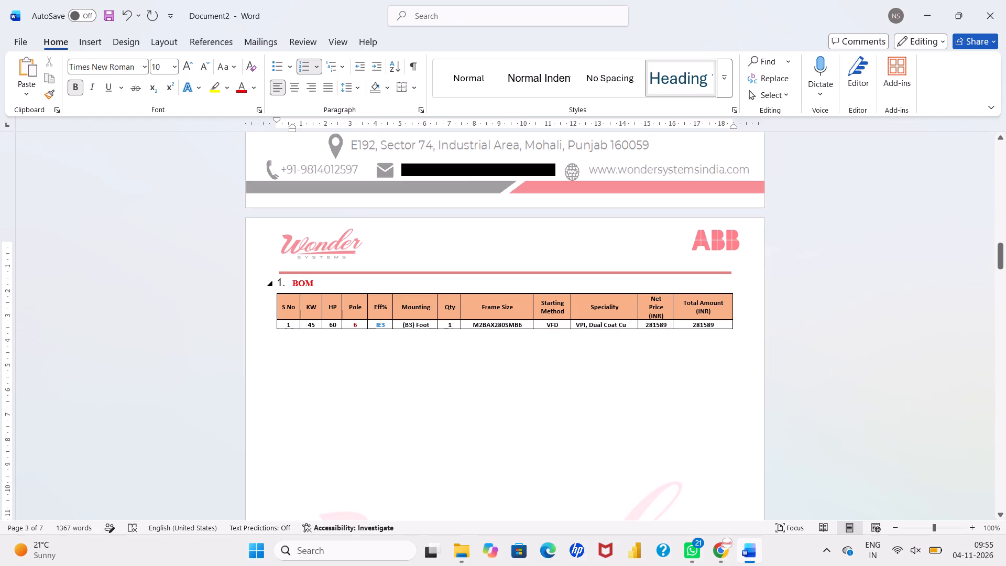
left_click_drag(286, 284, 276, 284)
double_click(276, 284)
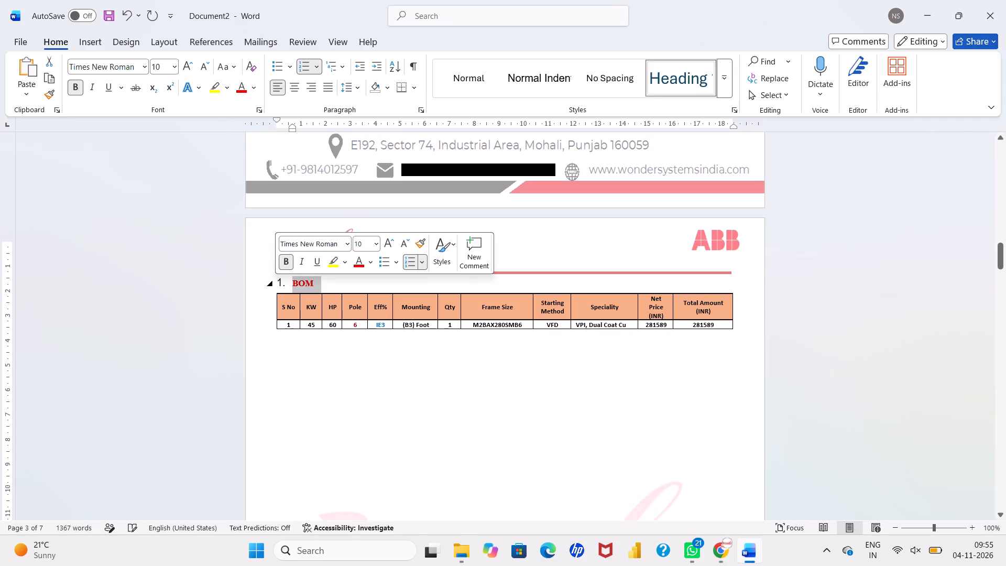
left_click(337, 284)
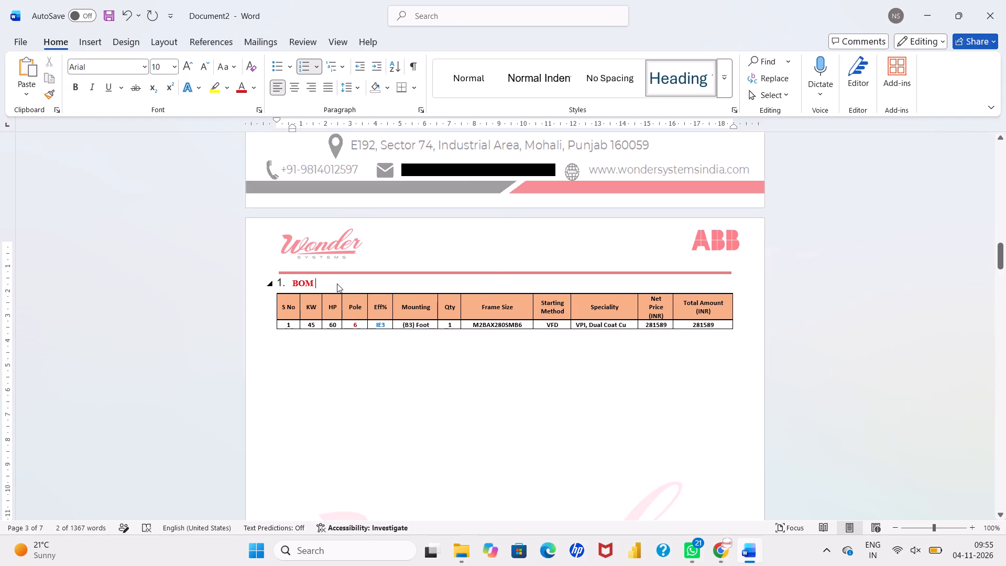
Format all text in the BOM table as Times New Roman, size 9.
left_click(273, 290)
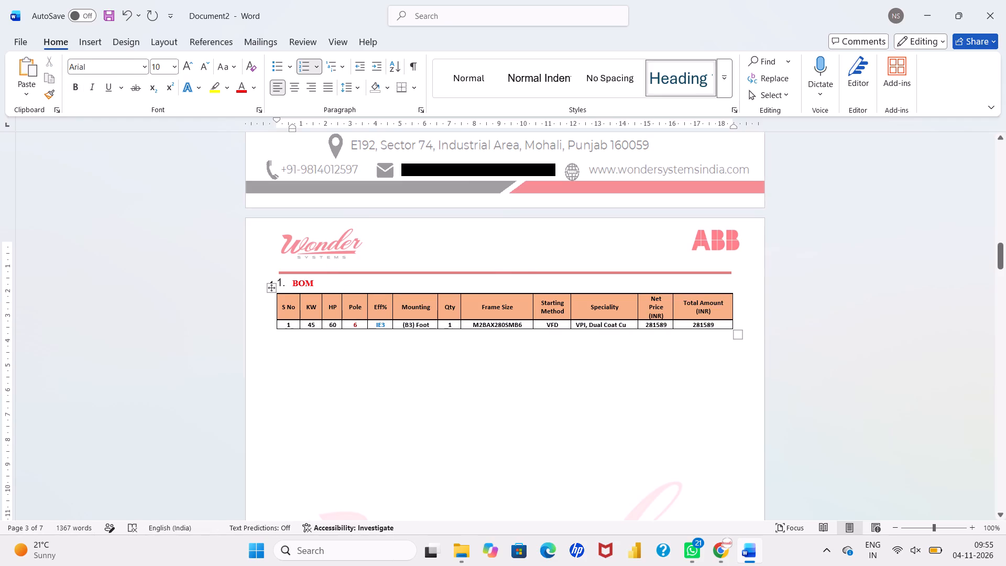
left_click(144, 65)
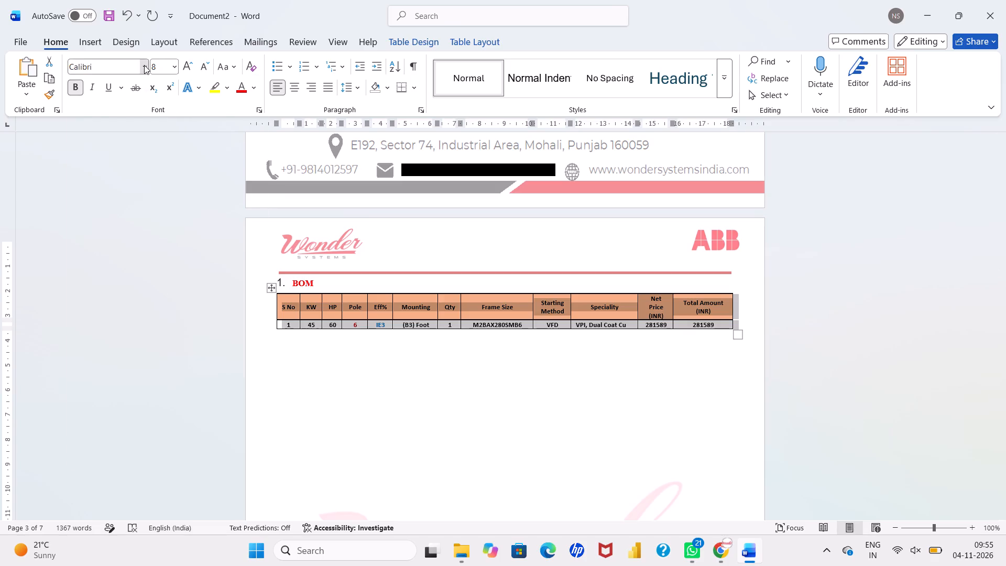
left_click(127, 158)
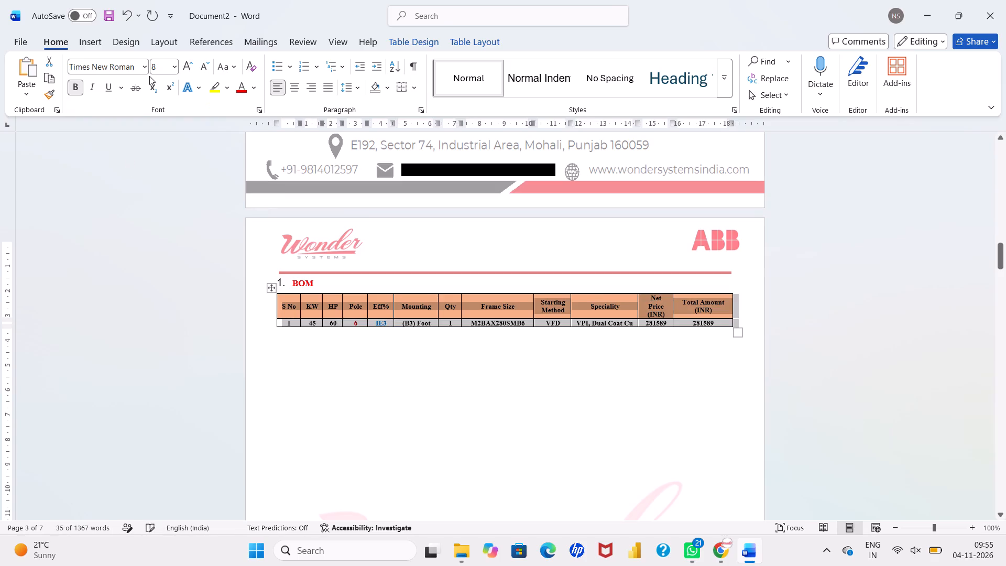
left_click(155, 70)
key("9")
key("Return")
Remove the bold formatting from the item row of the BOM table, keeping the header row bold.
left_click(446, 321)
left_click(354, 332)
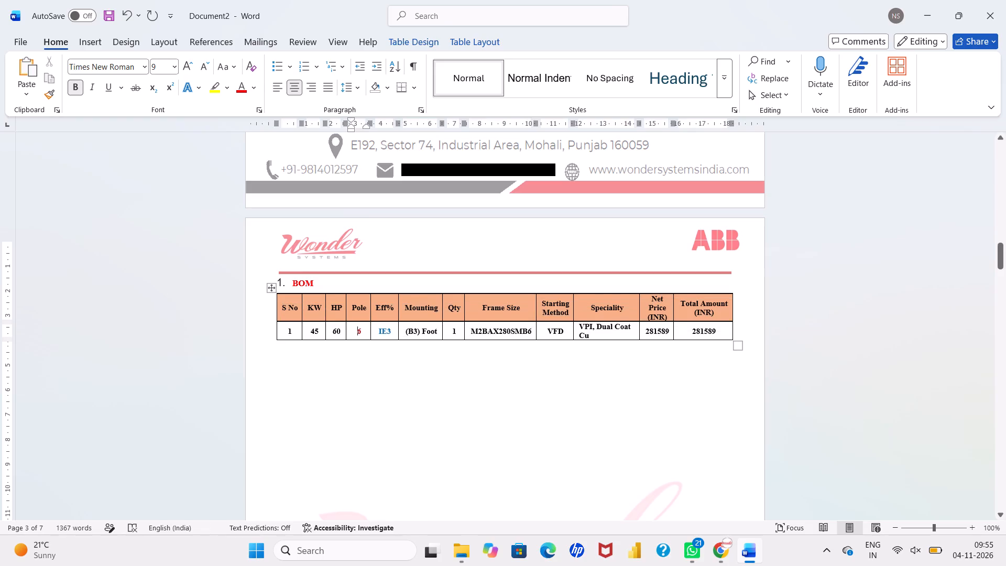
left_click_drag(289, 331, 479, 335)
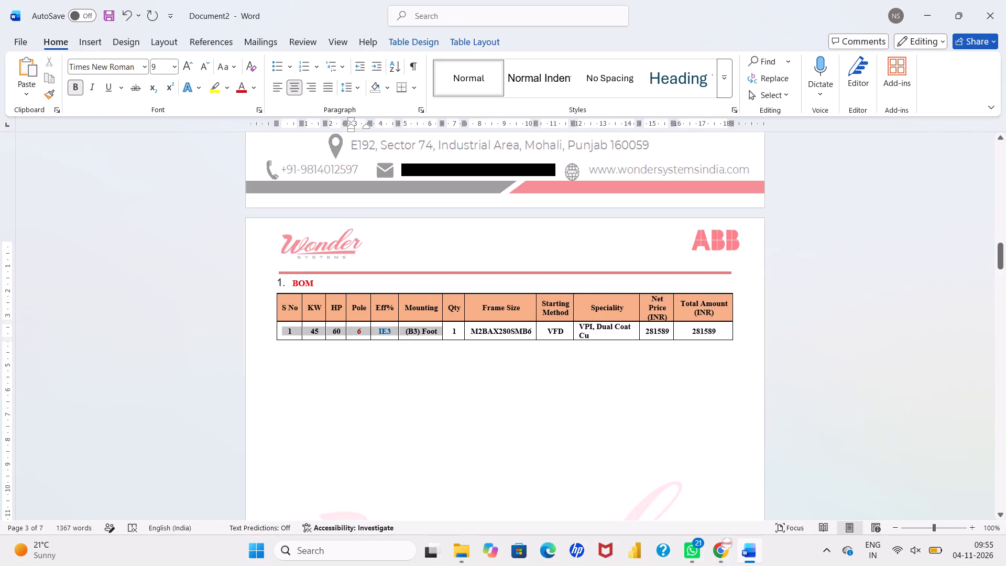
left_click_drag(479, 335, 707, 322)
key("ctrl+b")
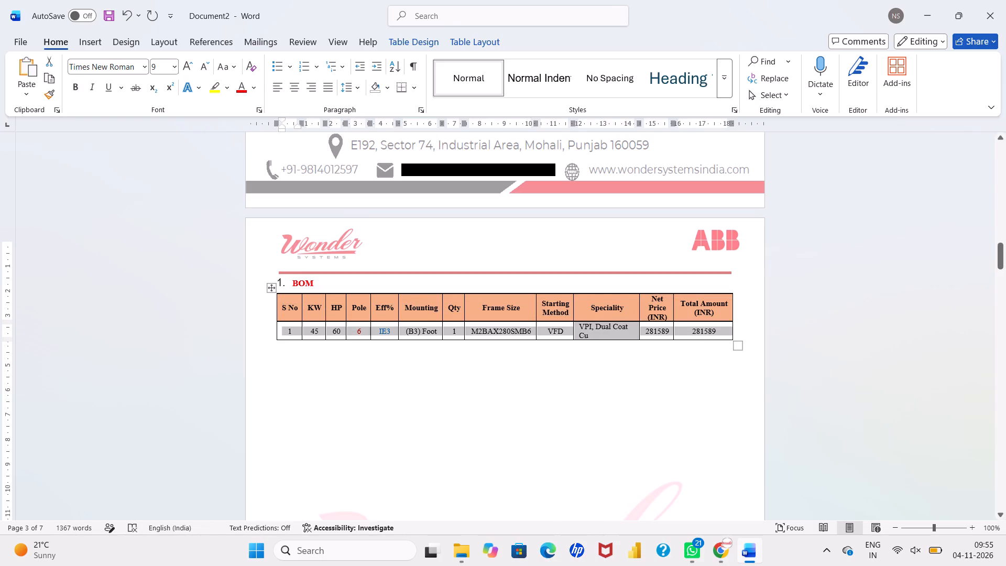
left_click(709, 332)
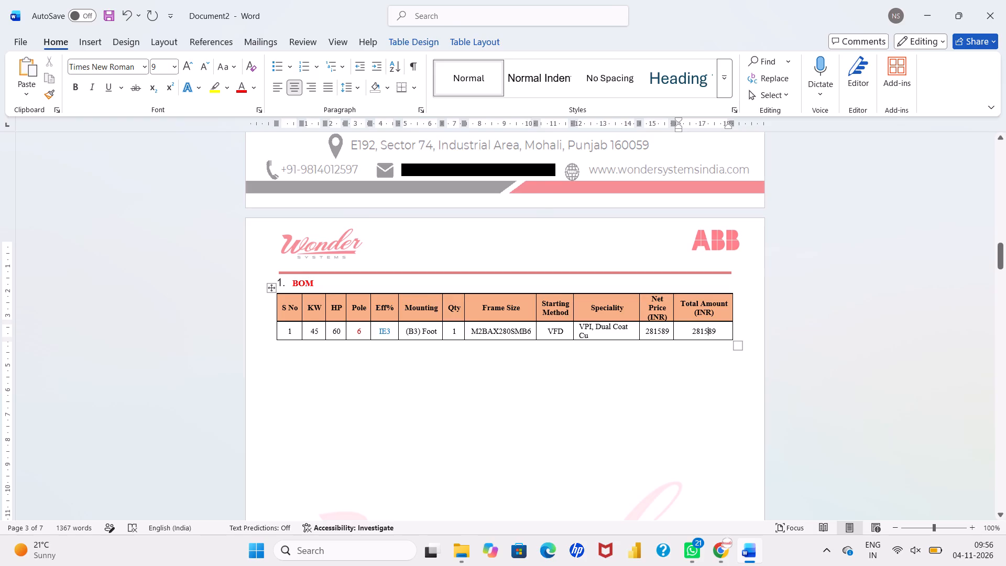
Narrow the Frame Size and Starting Method columns so that "VPI, Dual Coat Cu" fits on one line in the Speciality column.
left_click_drag(536, 315, 530, 316)
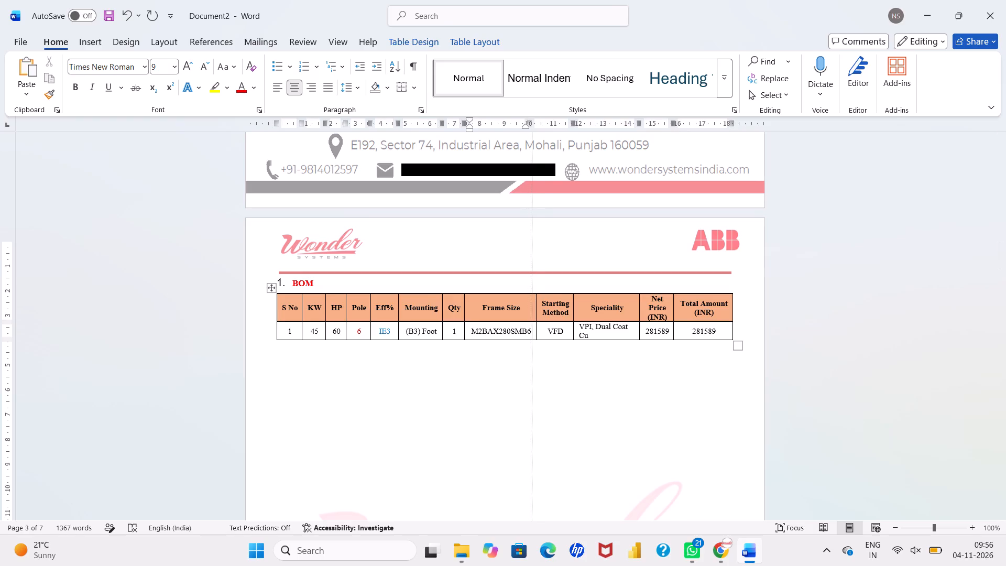
left_click_drag(530, 316, 525, 319)
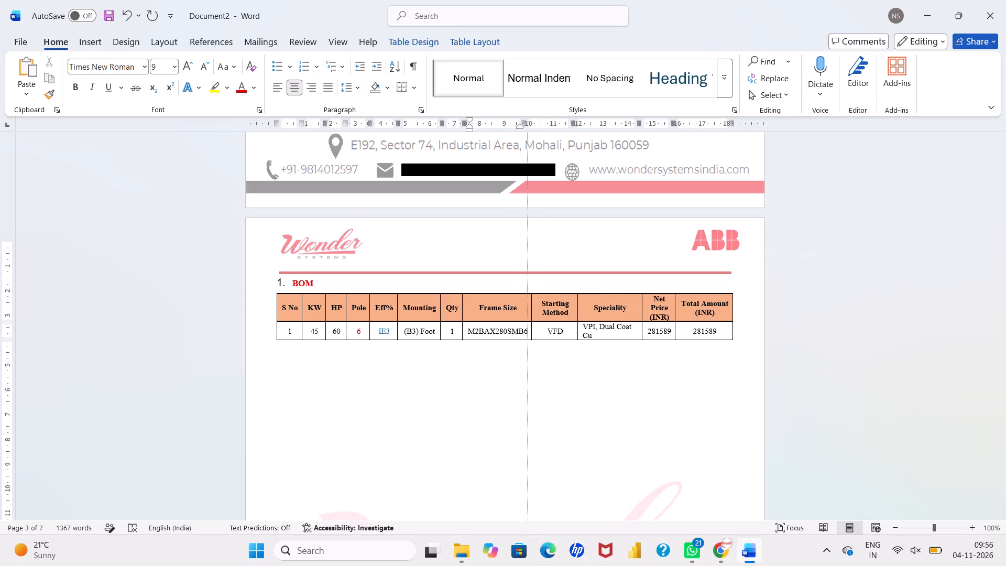
left_click_drag(525, 319, 522, 320)
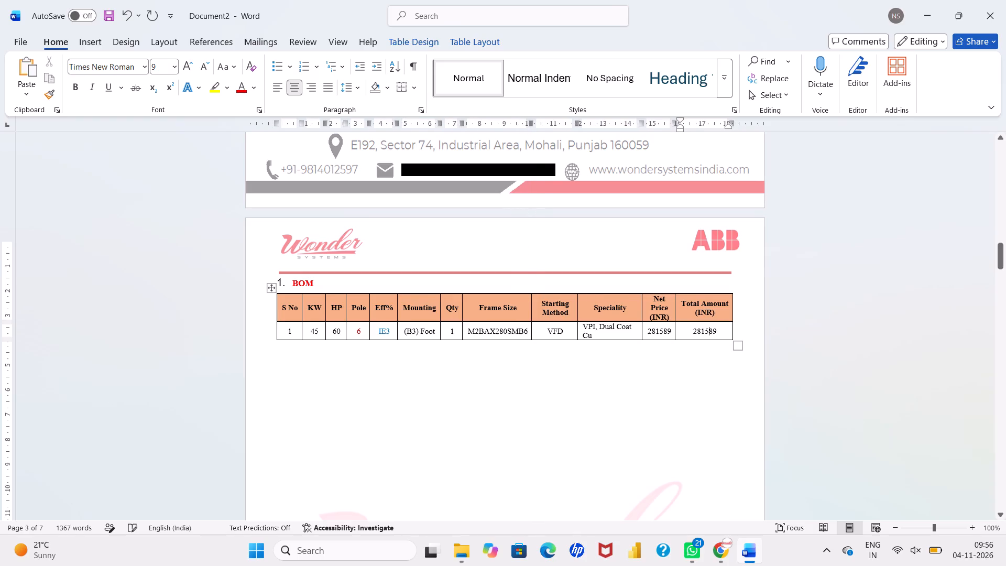
left_click_drag(577, 313, 574, 313)
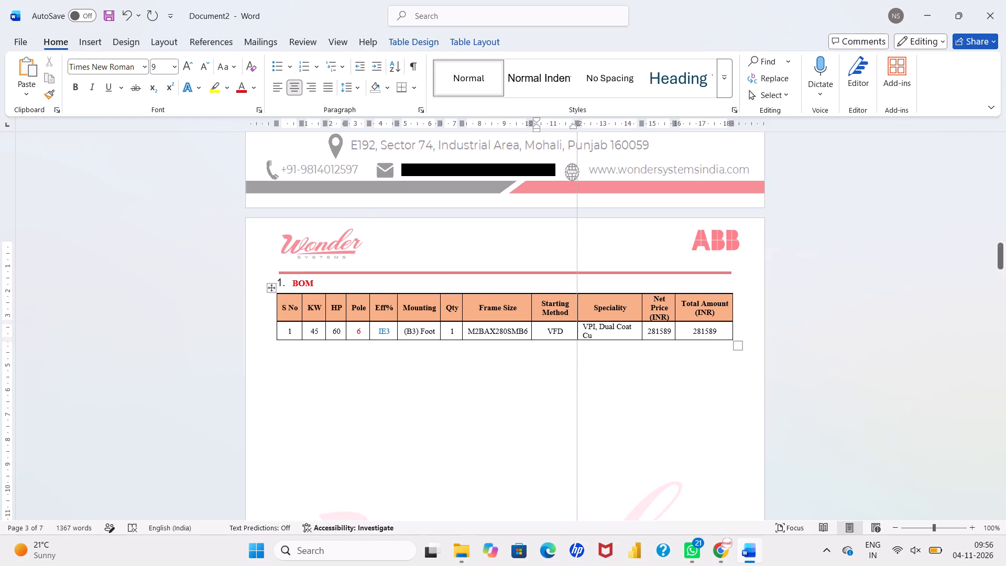
left_click_drag(574, 313, 568, 315)
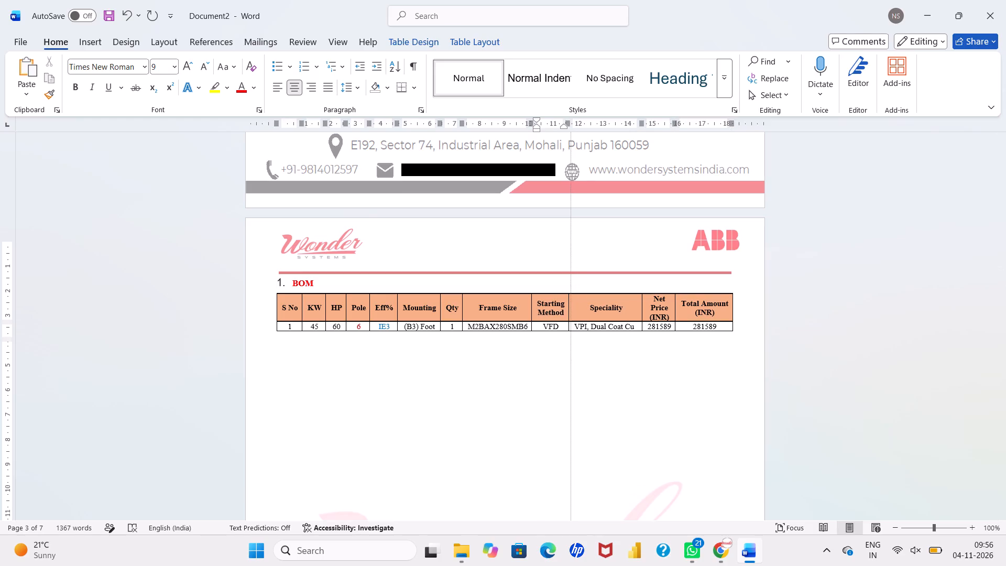
left_click_drag(568, 315, 569, 315)
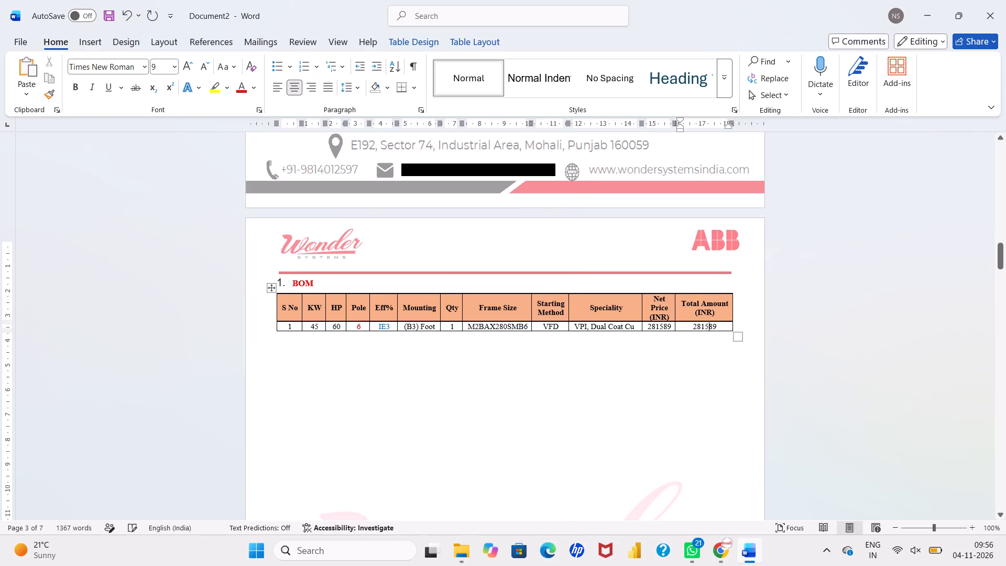
Clear the Net Price and Total Amount values from the item row of the BOM table.
left_click(574, 358)
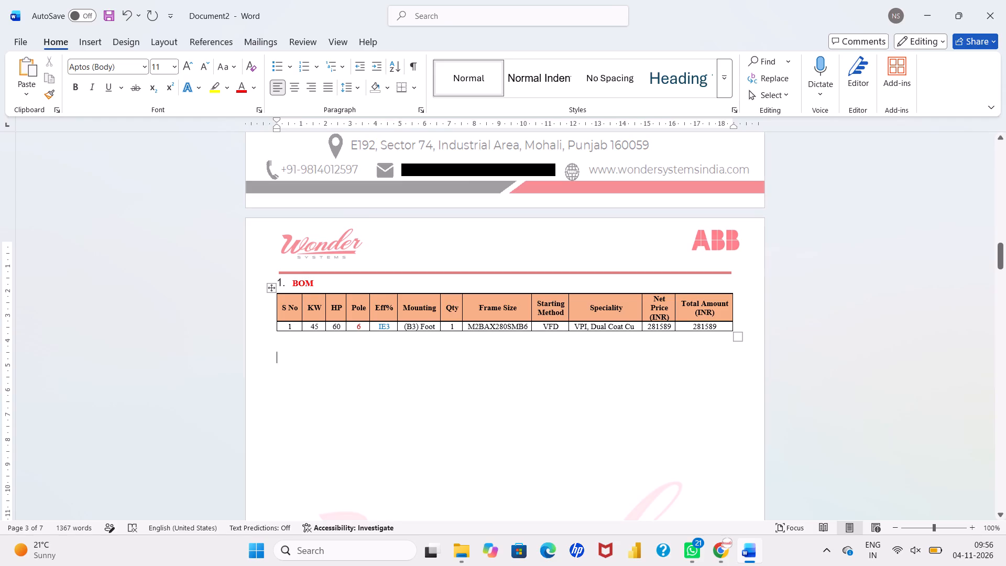
left_click_drag(649, 328, 703, 323)
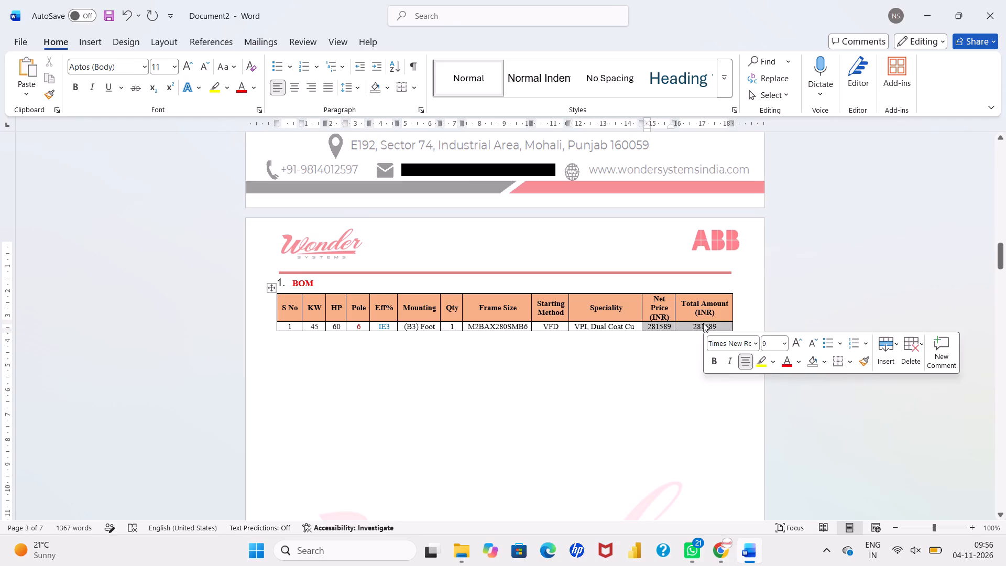
key("Delete")
left_click(516, 379)
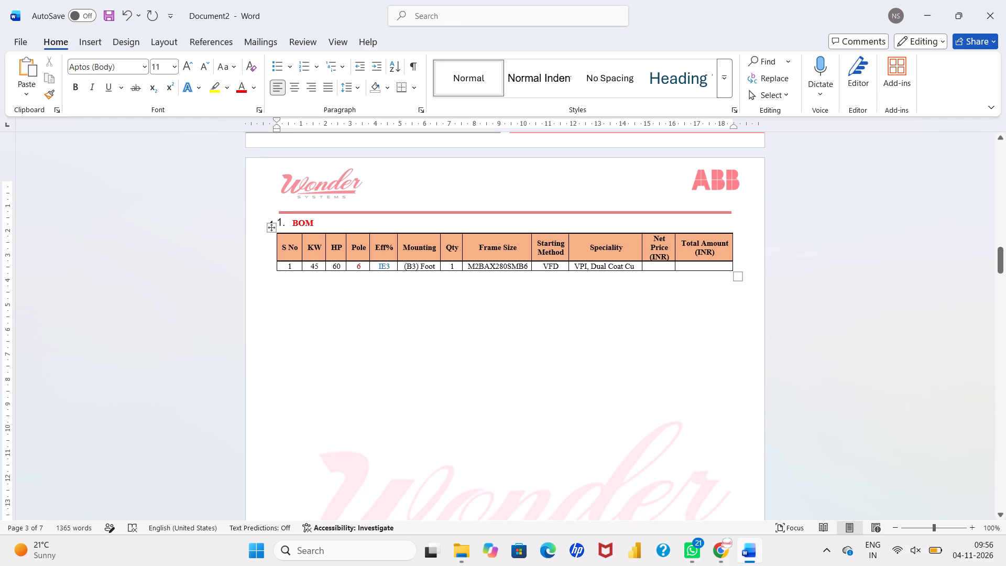
Adjust the indent of the numbered BOM heading to sit close to the table's left edge.
left_click_drag(277, 221, 283, 221)
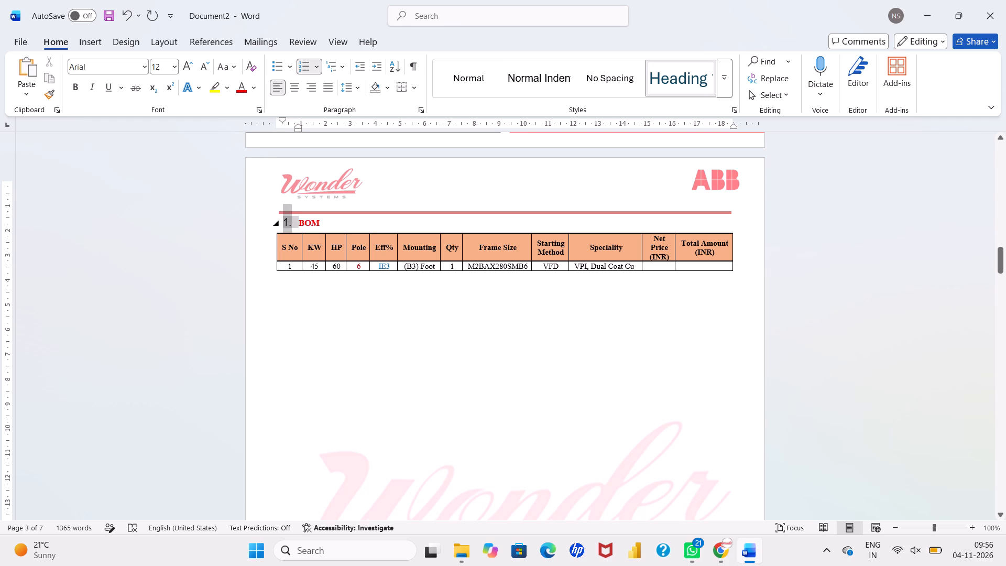
left_click_drag(298, 132, 291, 132)
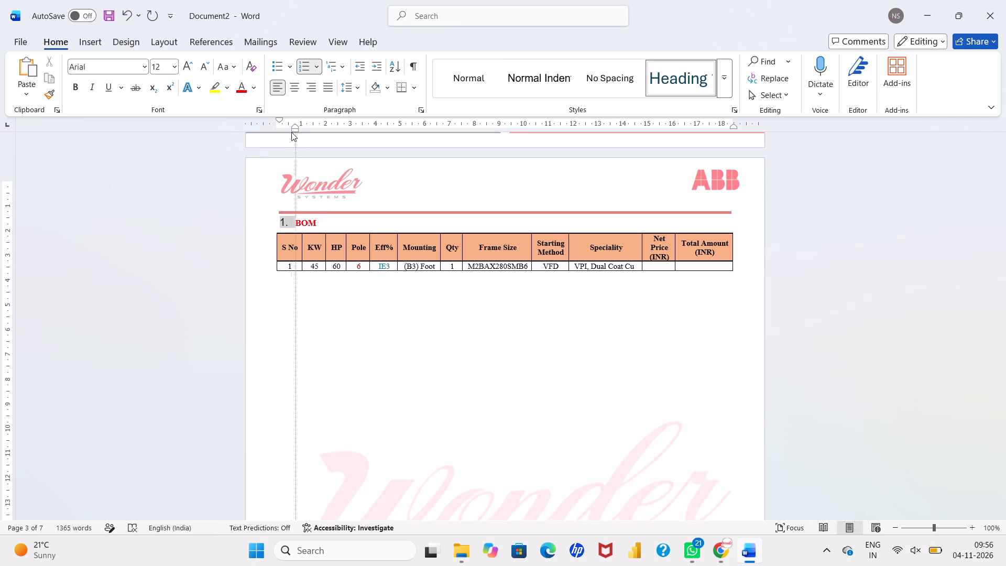
left_click_drag(291, 132, 292, 132)
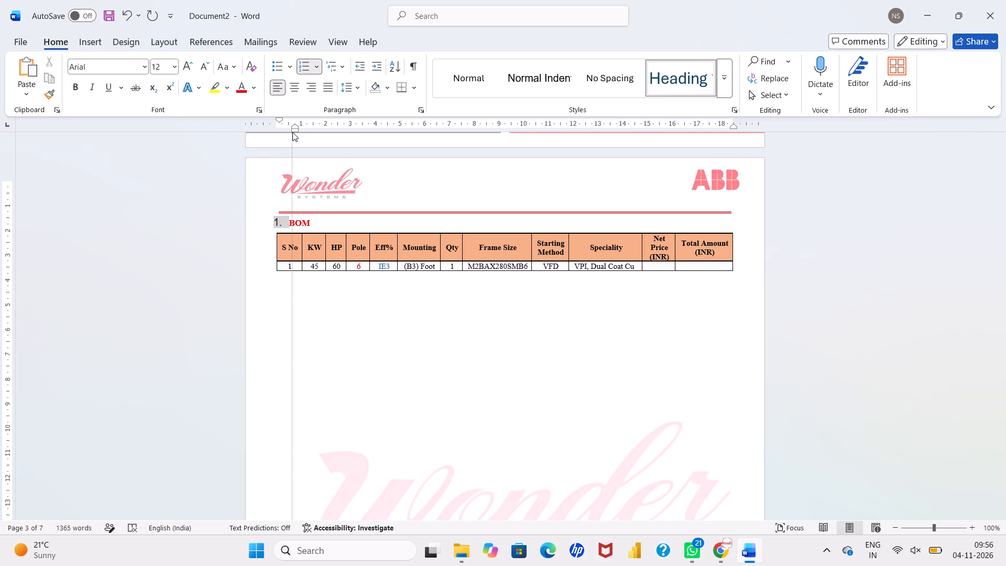
left_click_drag(292, 132, 291, 132)
left_click_drag(291, 132, 292, 132)
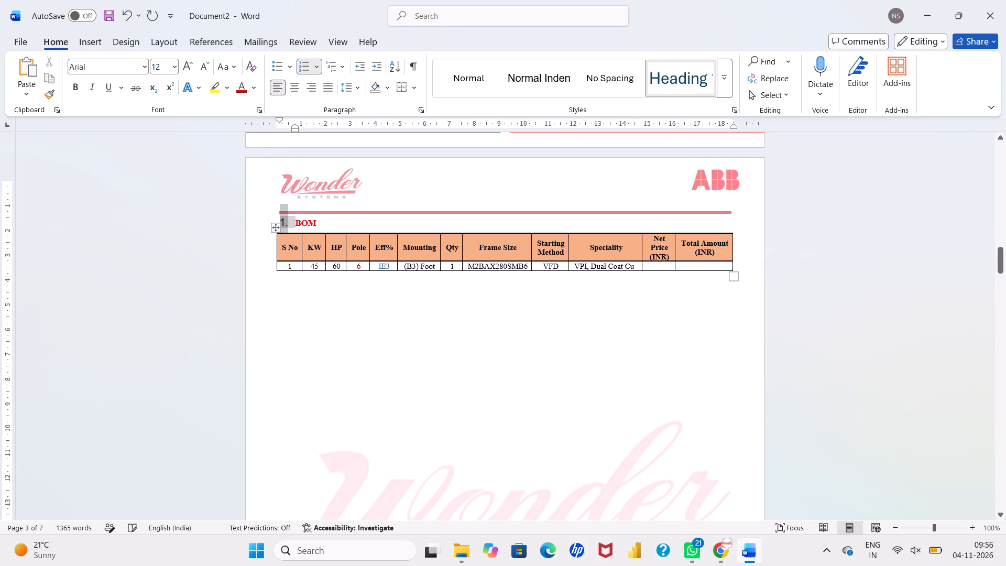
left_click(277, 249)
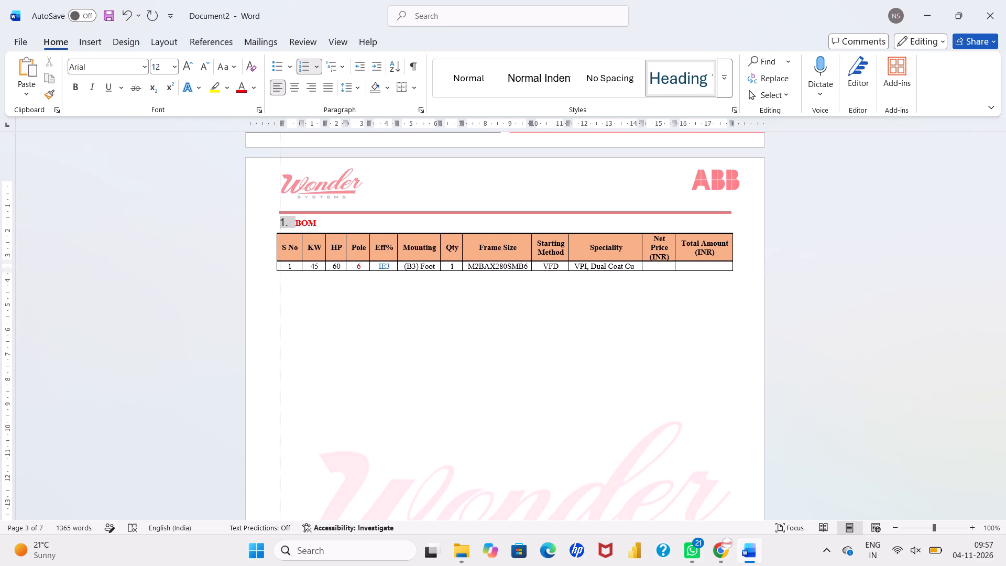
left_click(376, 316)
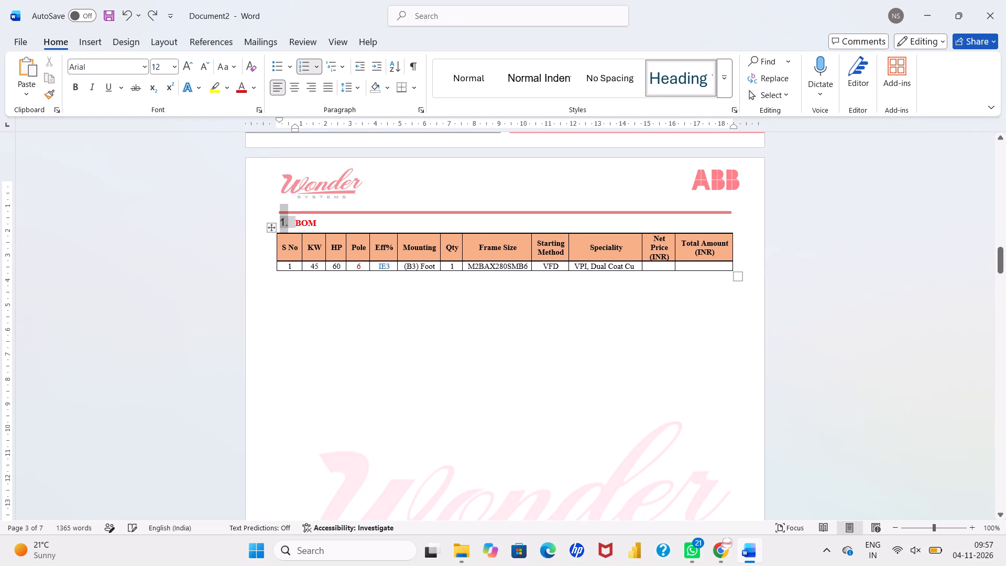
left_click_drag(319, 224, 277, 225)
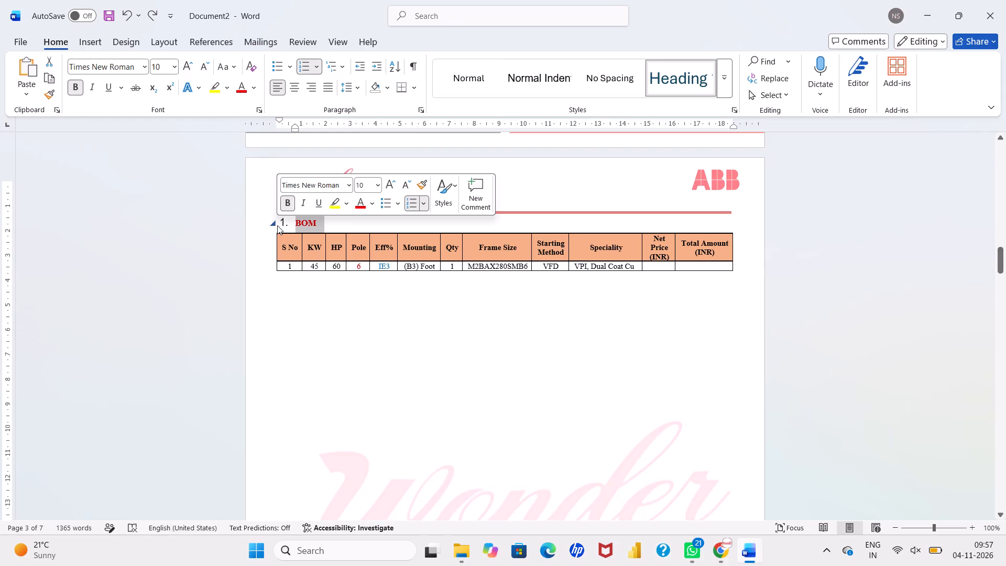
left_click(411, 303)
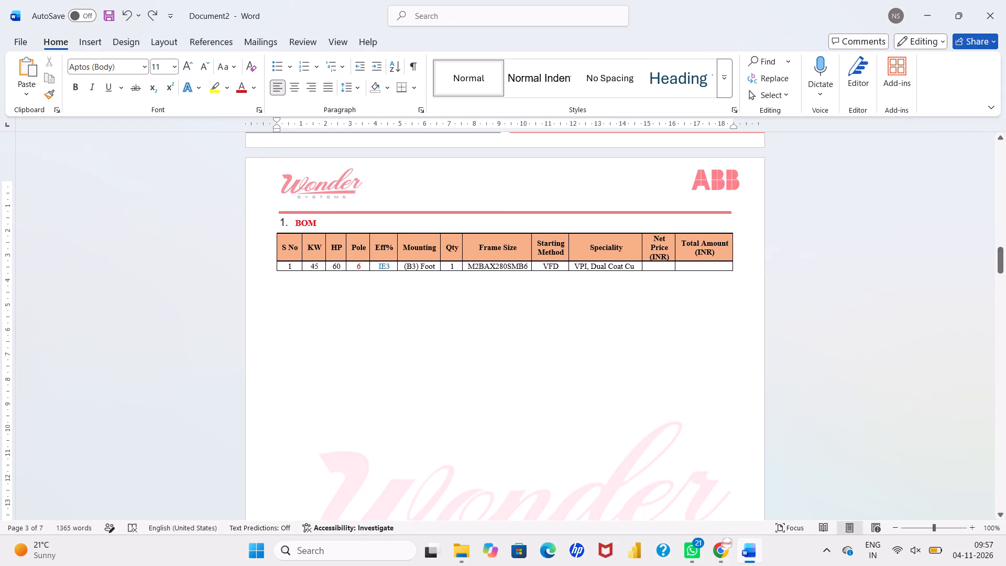
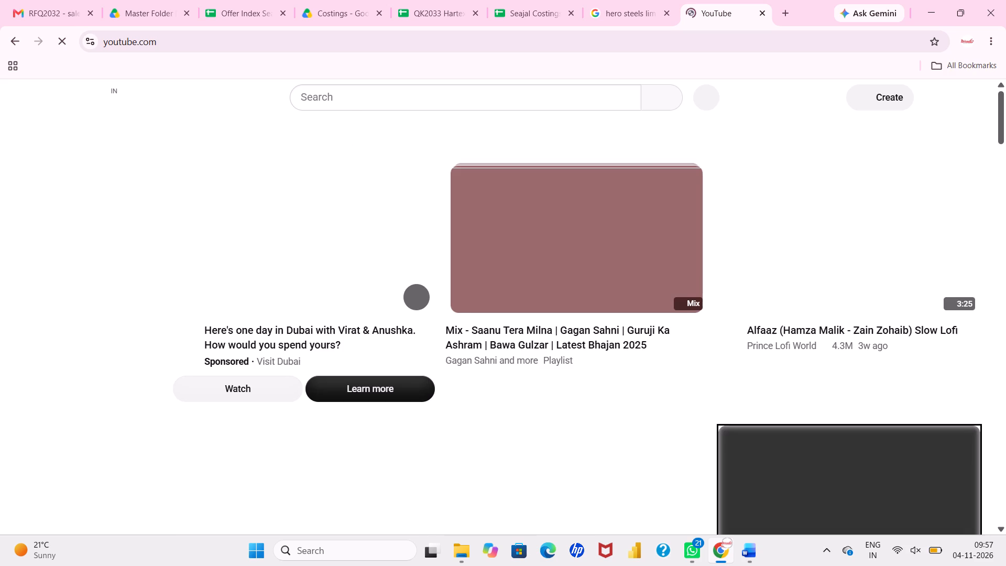
Start a YouTube video search with the text "GUR".
left_click(352, 103)
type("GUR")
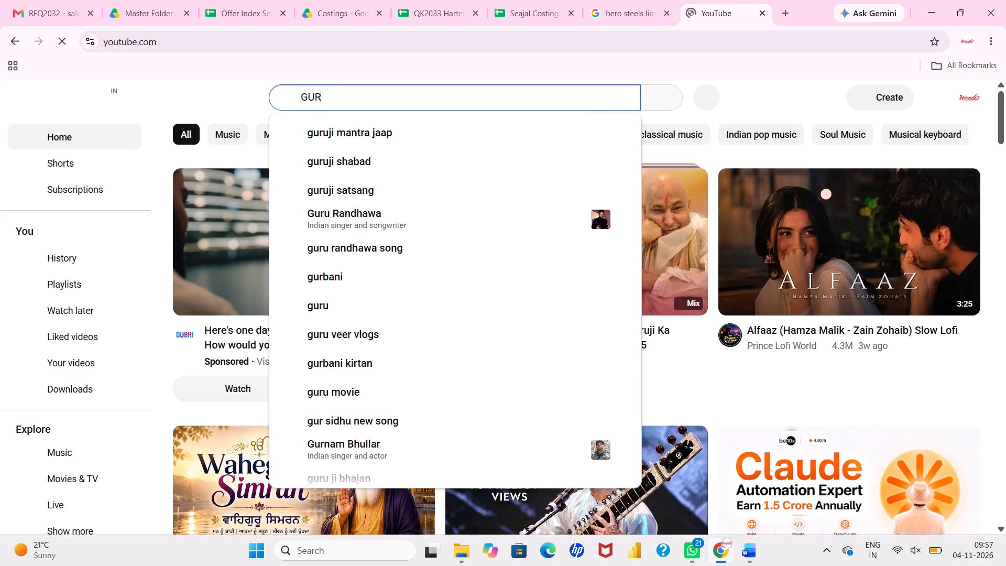
Search YouTube for the singer Gursewak Cheema using the suggested spelling of the name.
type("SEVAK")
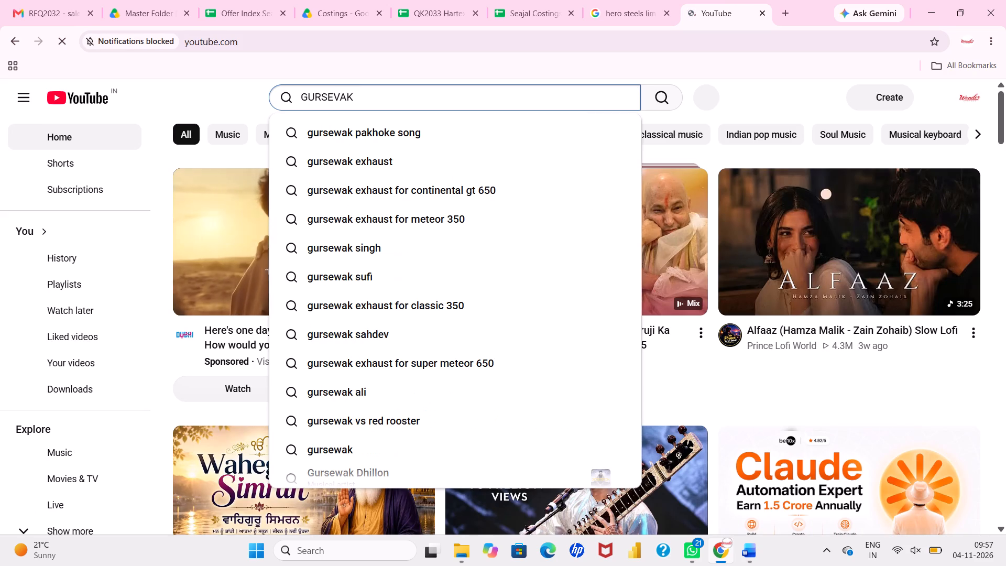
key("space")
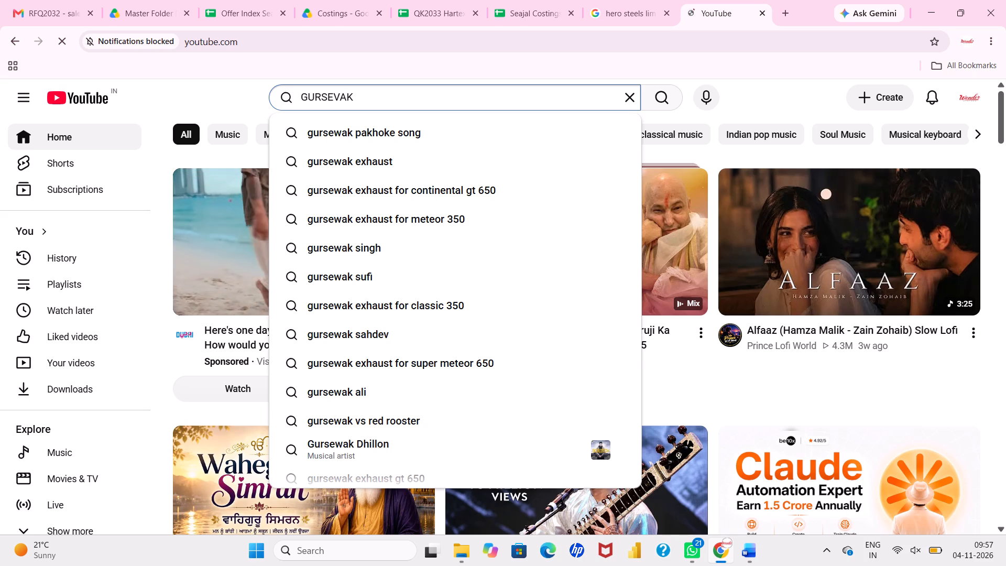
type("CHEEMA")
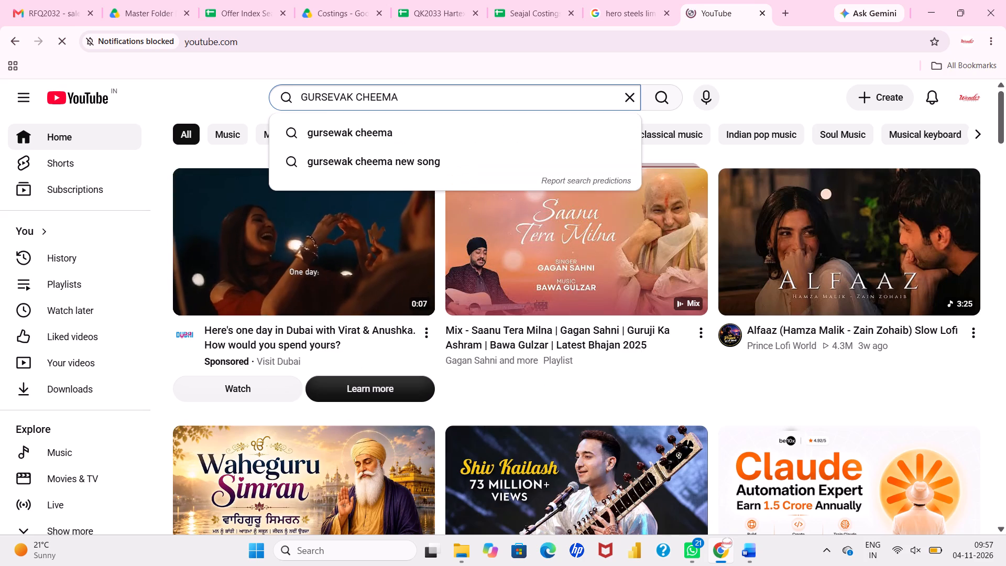
left_click(344, 141)
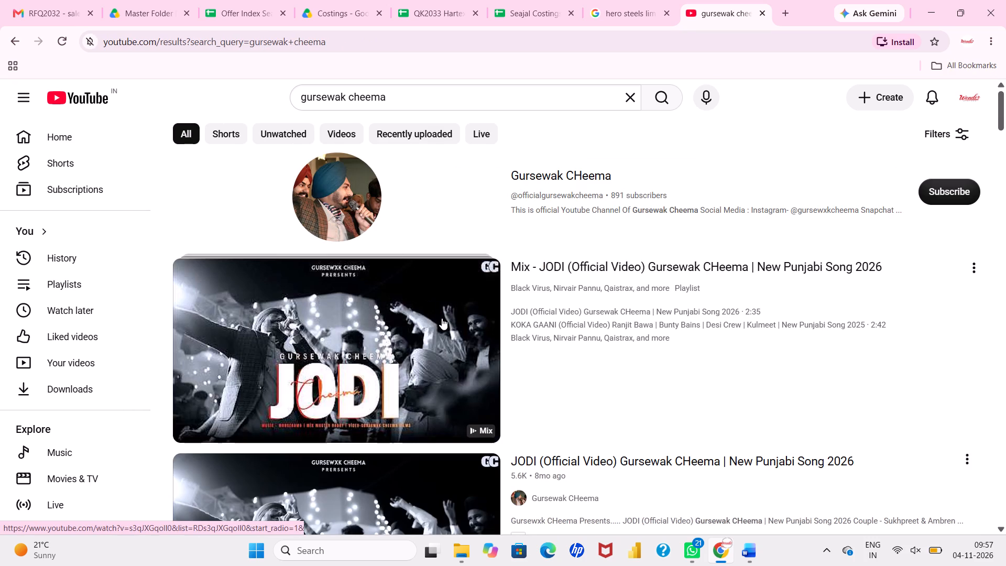
Look through the YouTube search results for the singer's songs, videos and playlists.
scroll(441, 323, "down", 3)
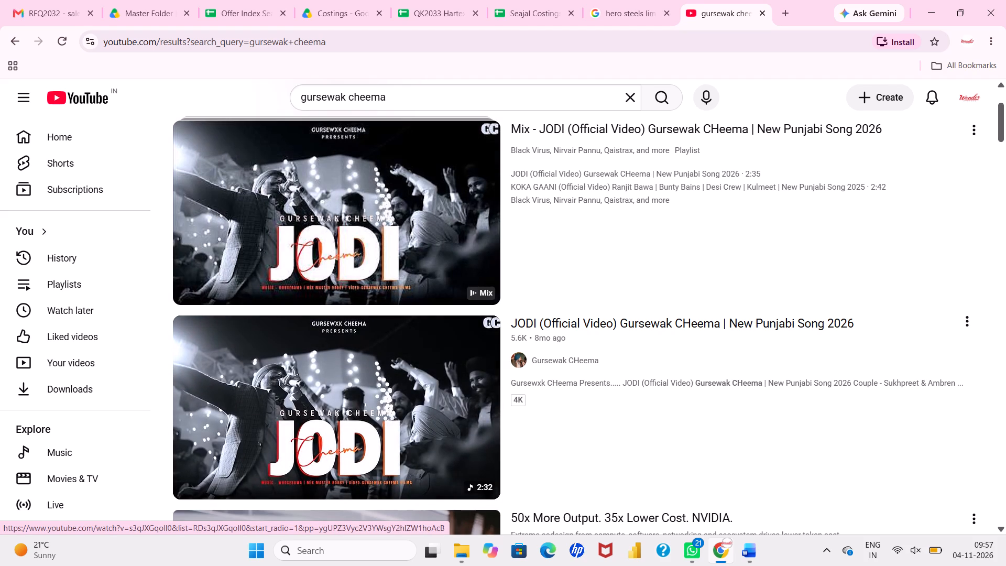
scroll(441, 323, "down", 3)
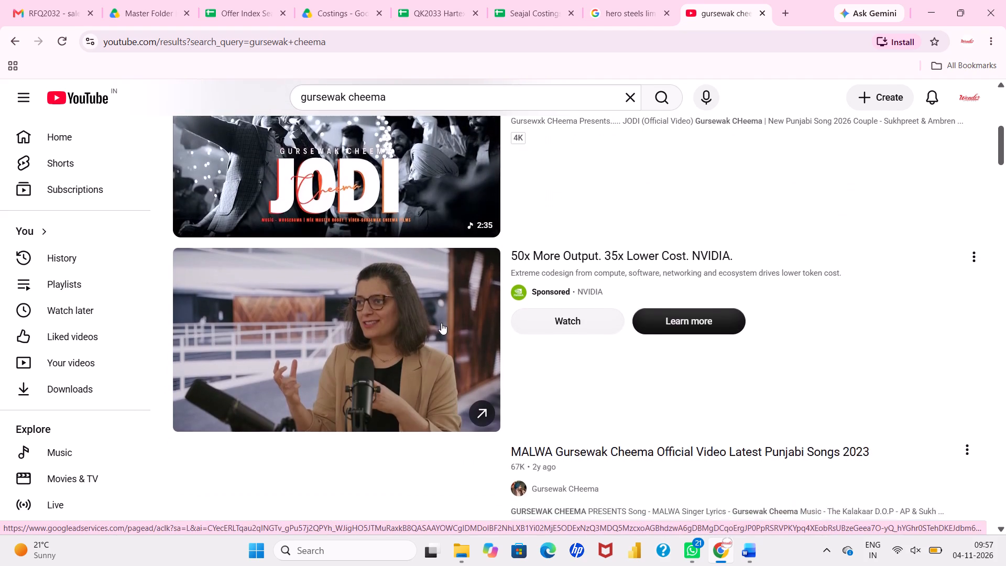
scroll(441, 323, "down", 3)
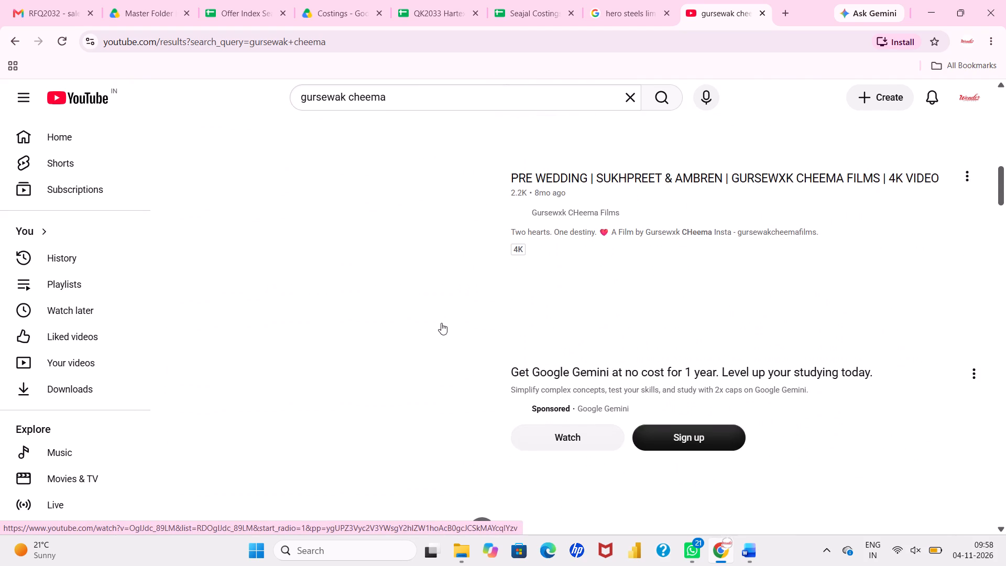
scroll(441, 323, "down", 2)
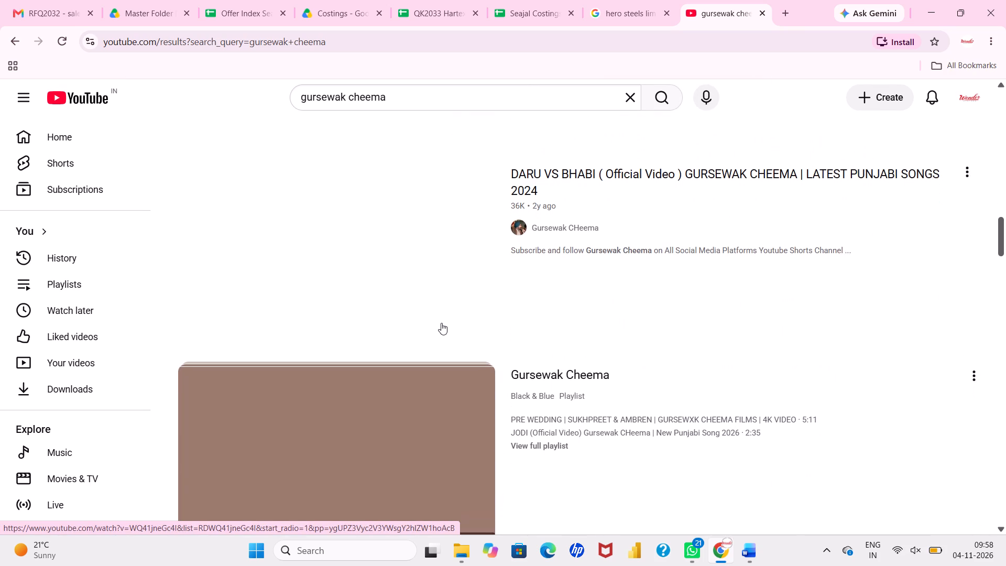
scroll(441, 323, "down", 1)
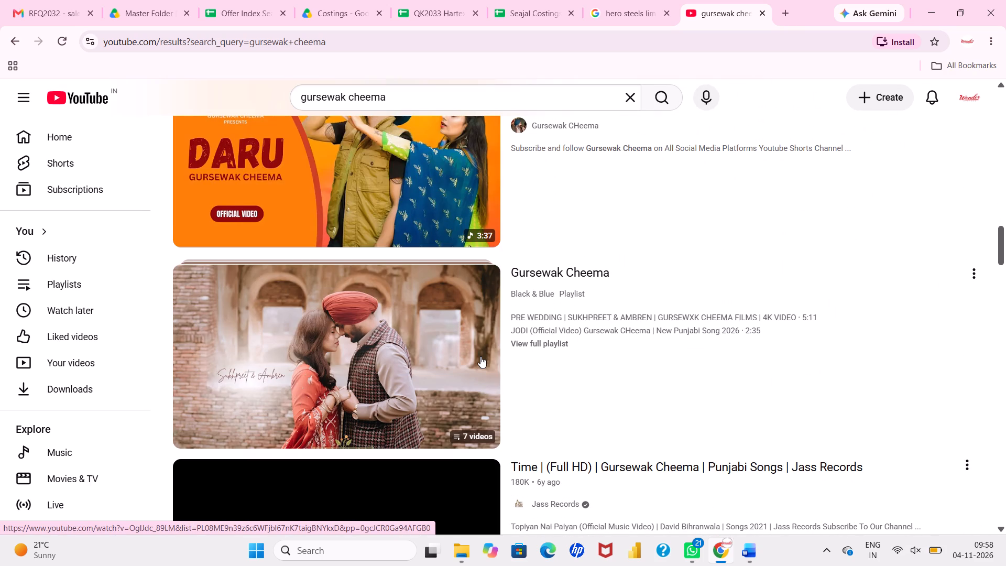
scroll(480, 356, "up", 1)
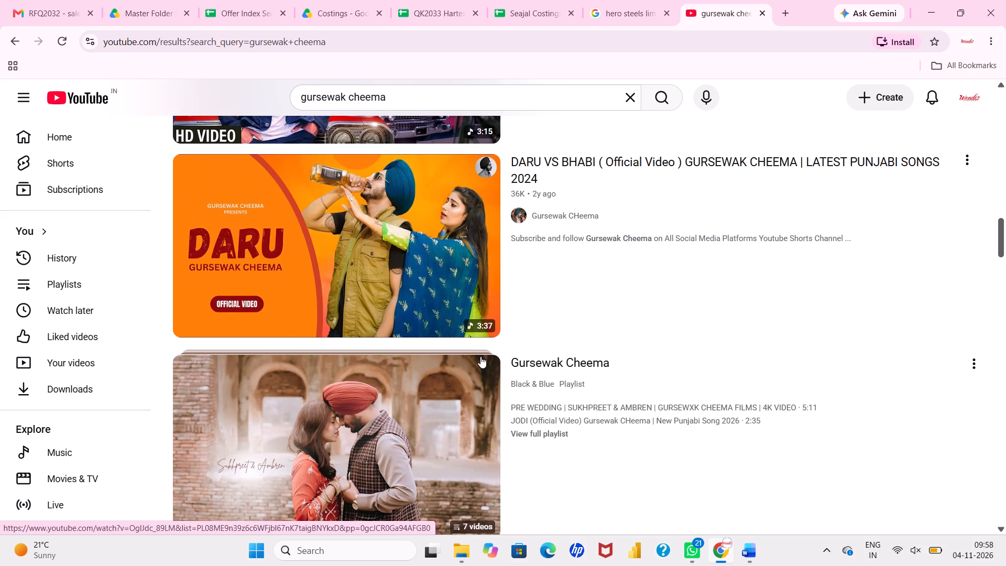
scroll(480, 356, "up", 1)
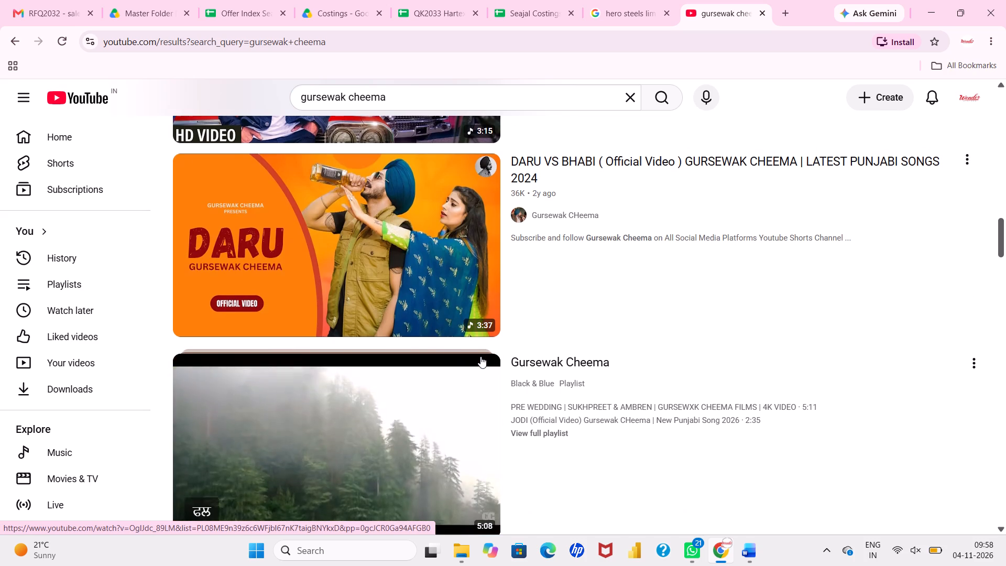
scroll(480, 356, "up", 1)
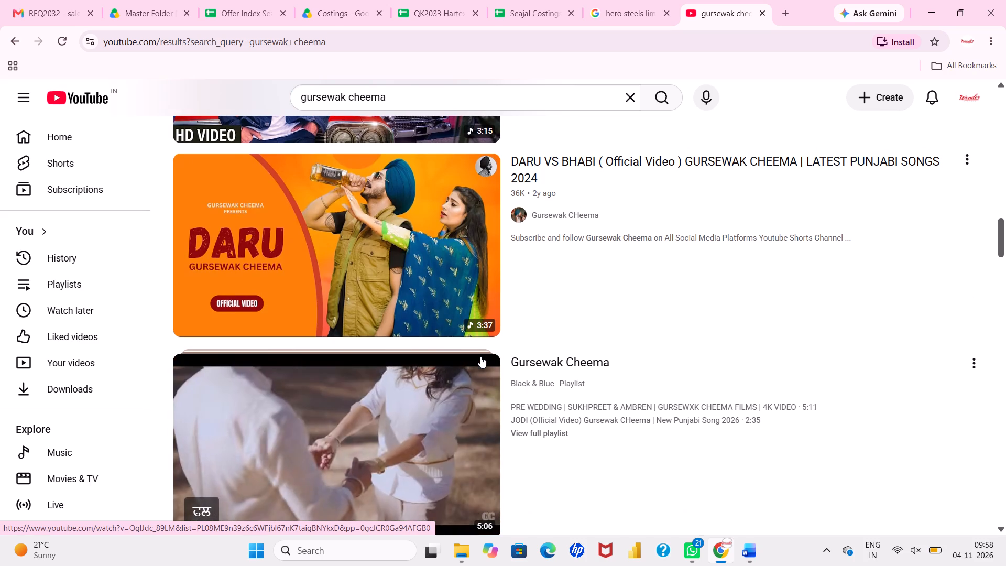
scroll(480, 356, "down", 1)
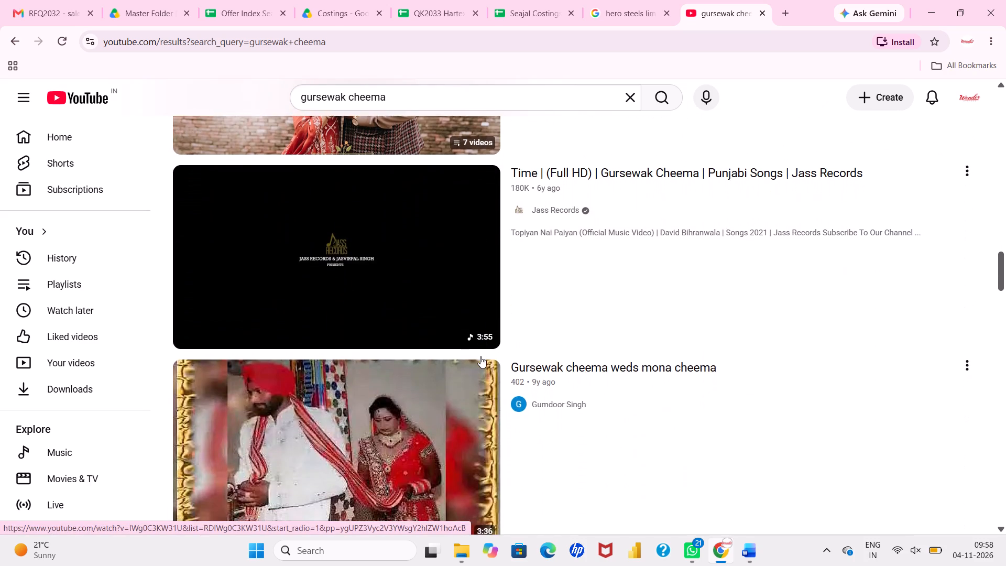
scroll(480, 356, "down", 2)
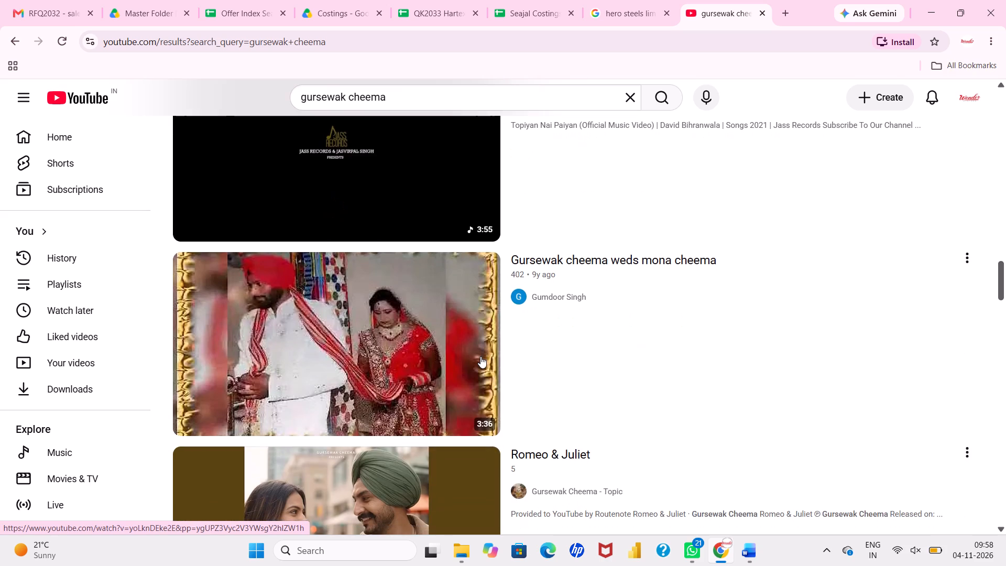
scroll(480, 356, "down", 2)
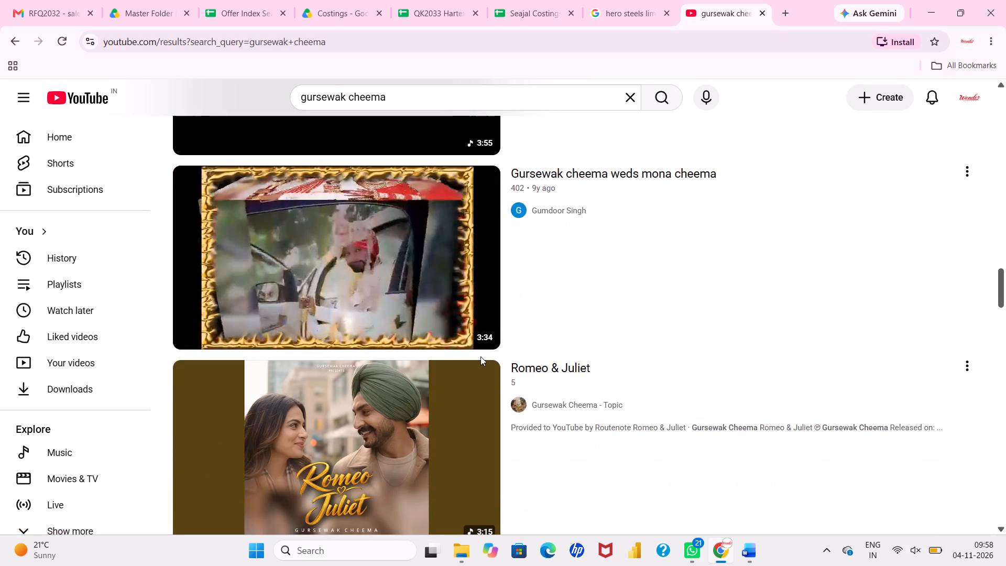
scroll(480, 356, "up", 1)
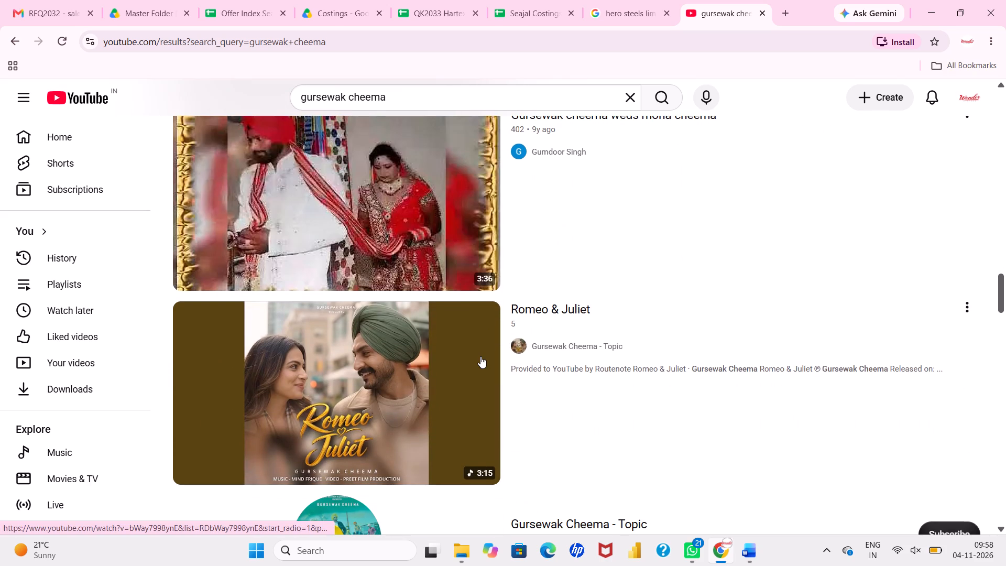
scroll(480, 356, "up", 10)
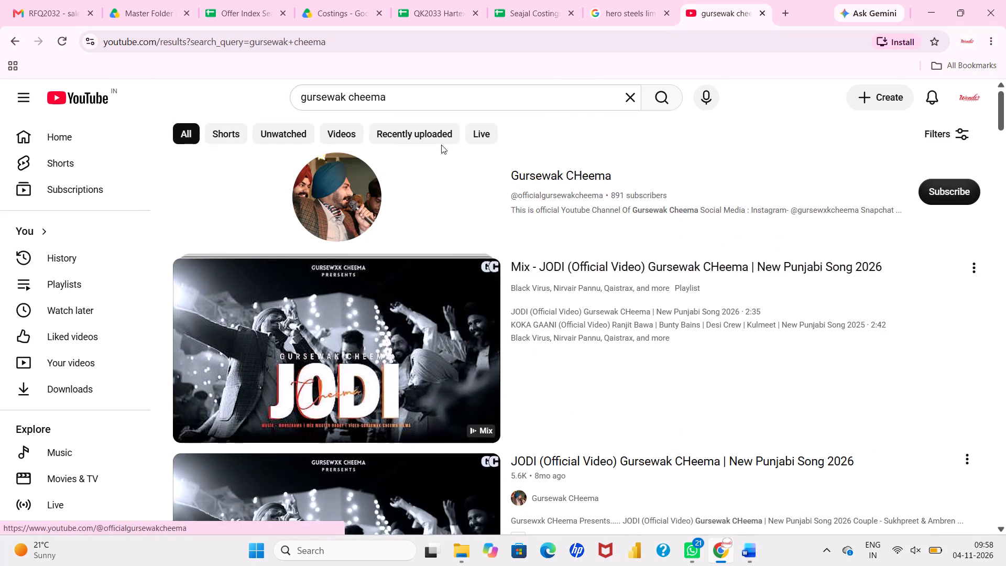
Open the singer's official YouTube channel from the search results.
left_click(559, 176)
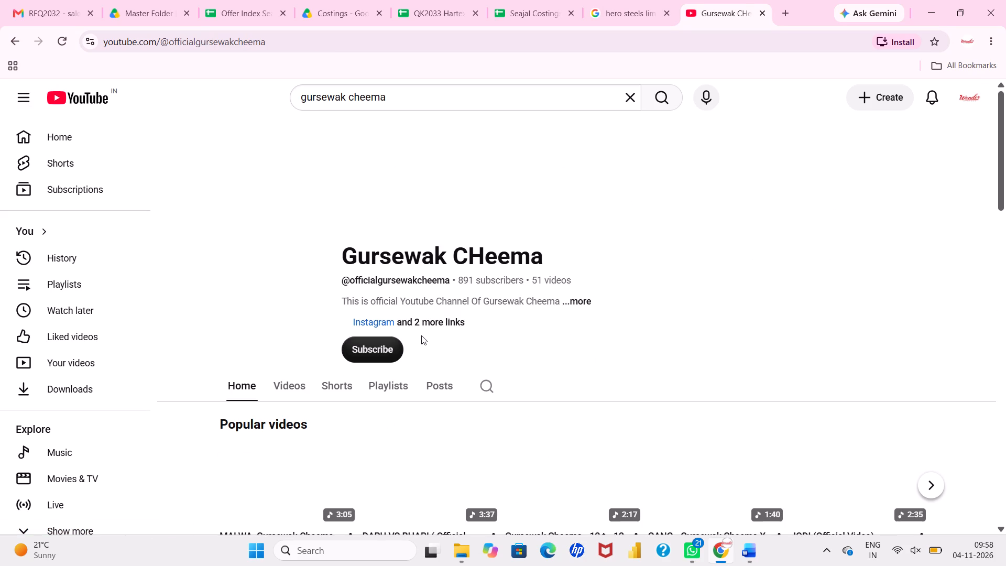
Look through the popular videos and Shorts on the singer's official YouTube channel page.
scroll(473, 379, "down", 2)
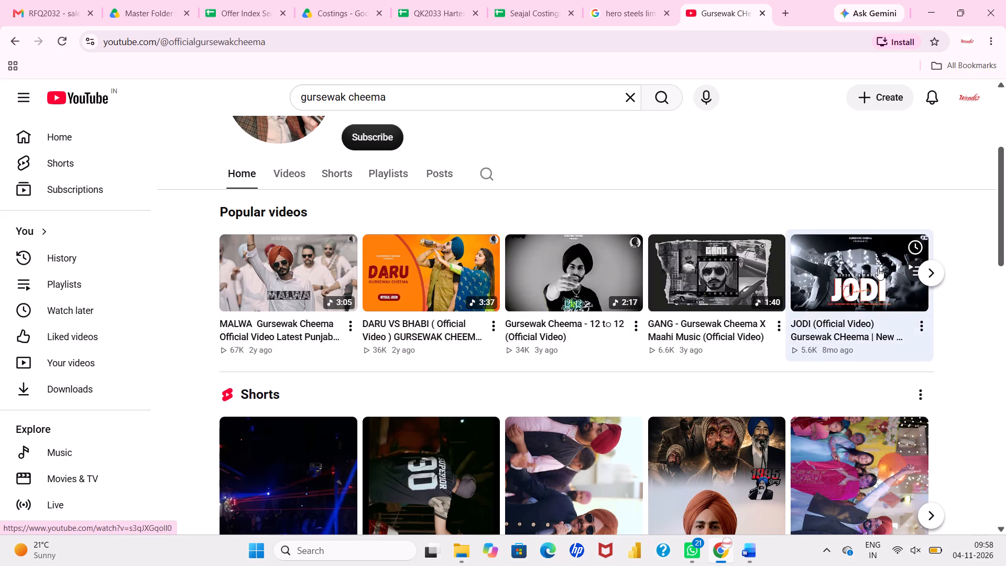
scroll(393, 320, "down", 3)
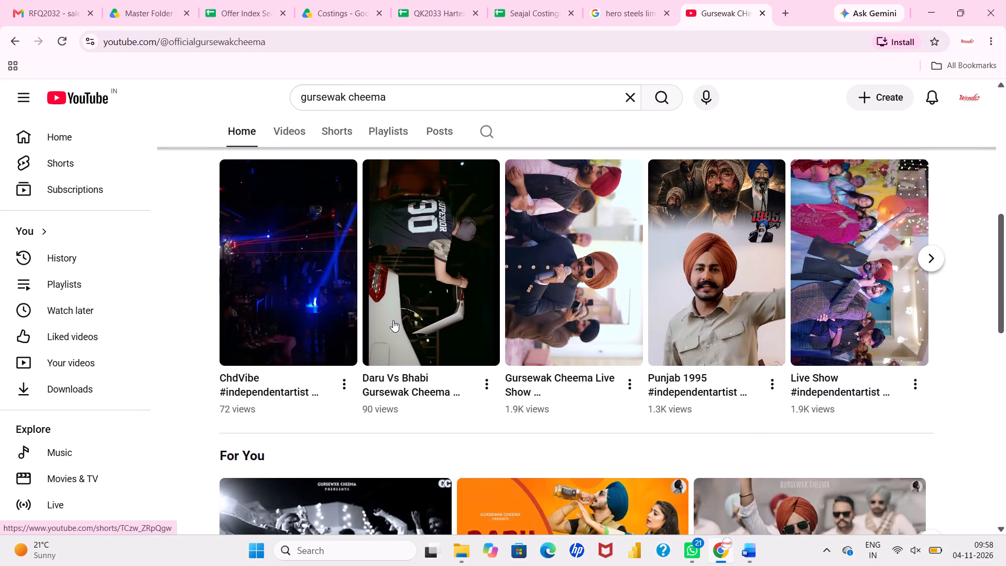
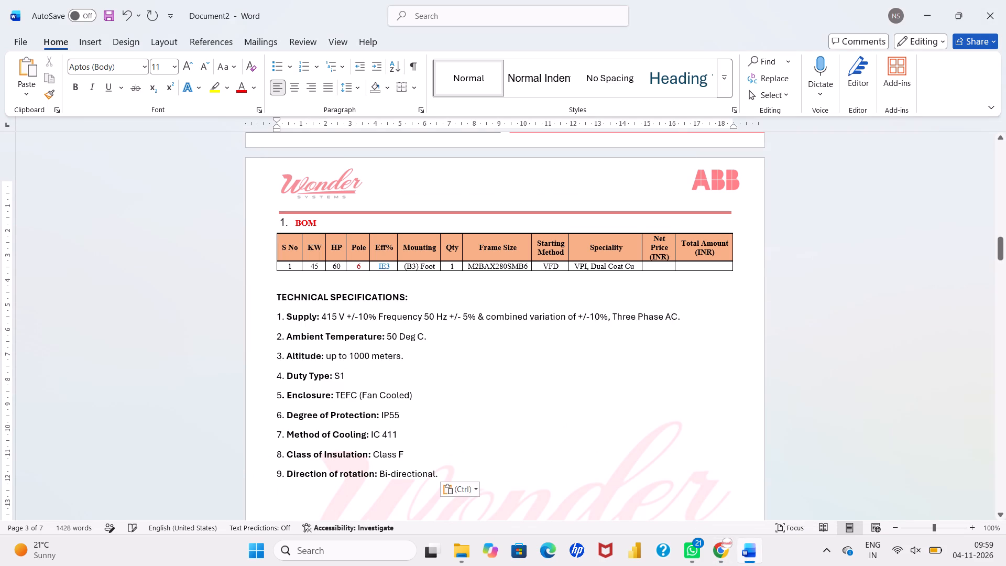
Open the font choices for the whole technical specifications block, from its heading through the direction of rotation line.
left_click_drag(439, 474, 274, 302)
left_click(347, 265)
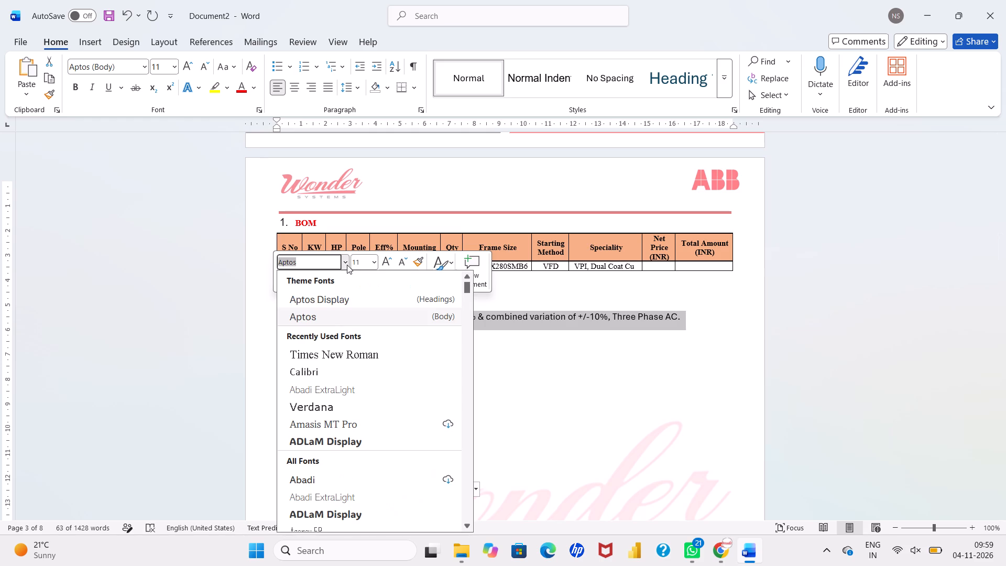
Format the selected Technical Specifications heading and its nine list items in Times New Roman, size 9.
left_click(339, 351)
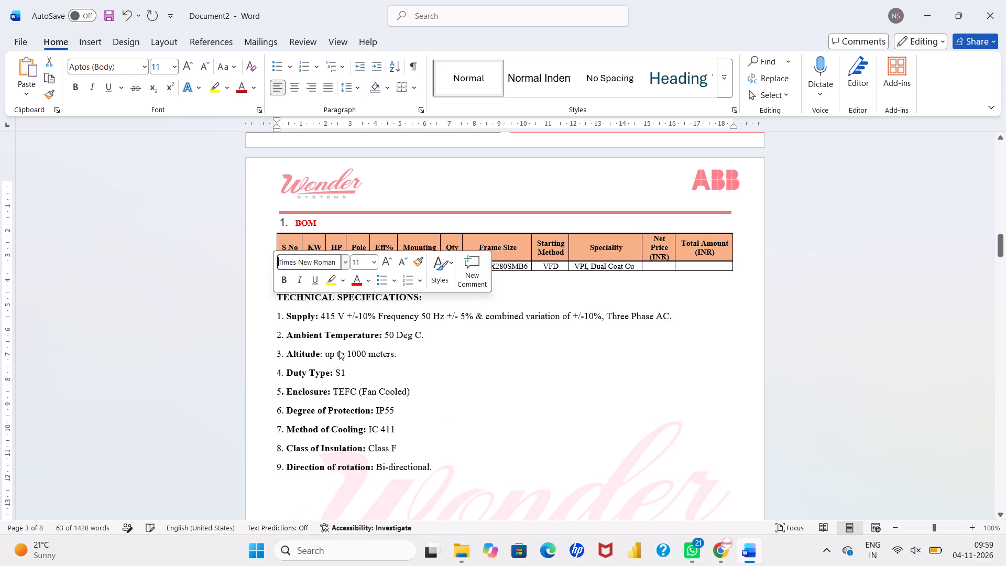
left_click(365, 261)
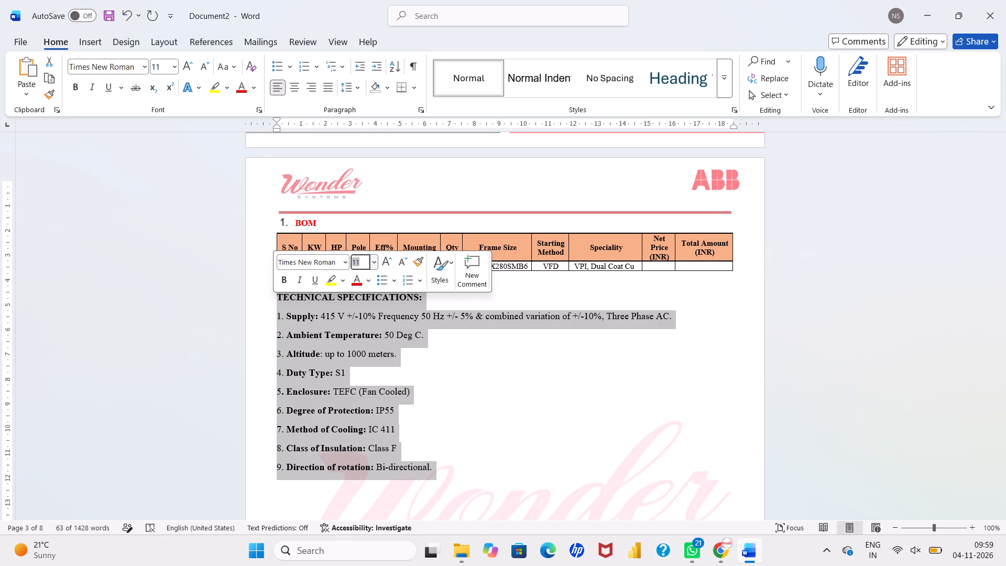
key("9")
key("Return")
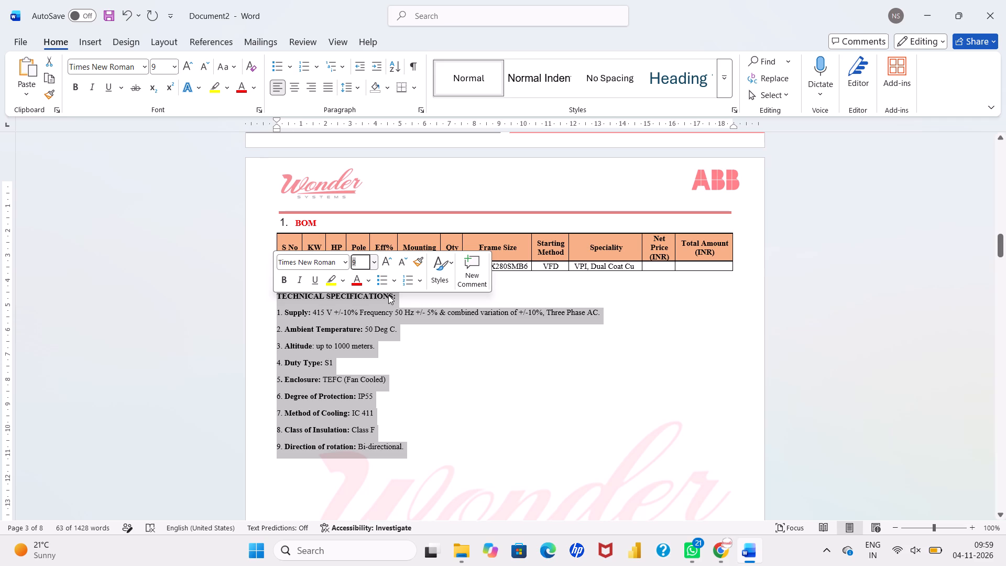
left_click(404, 302)
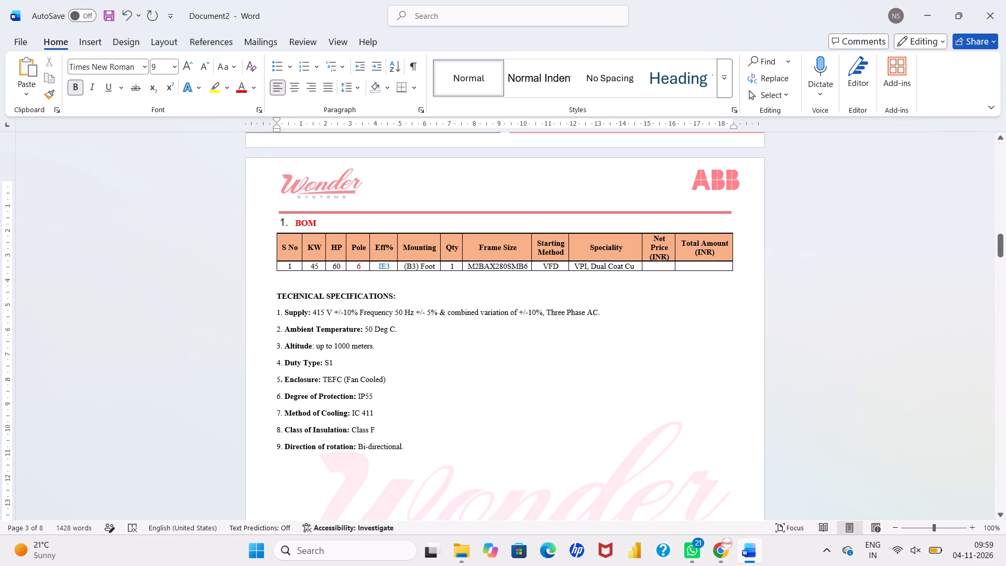
Set the font size of the Technical Specifications heading and all nine items to 10.
left_click_drag(403, 445, 286, 296)
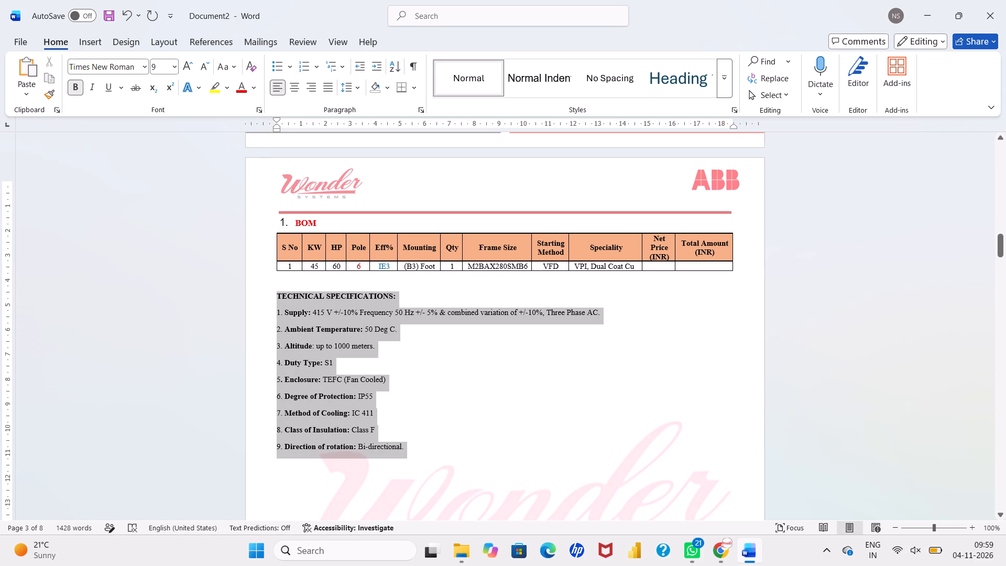
left_click_drag(286, 296, 281, 295)
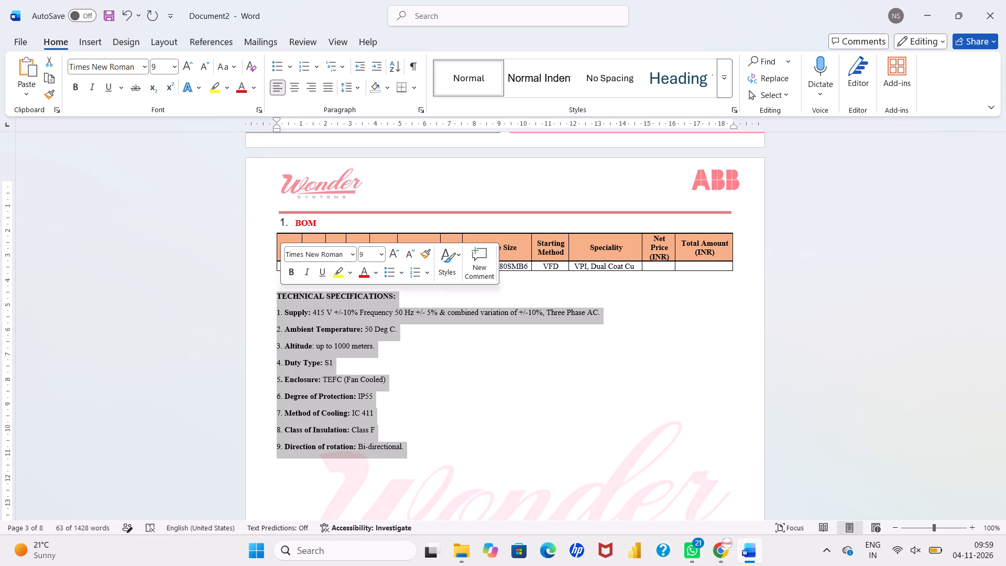
left_click(365, 254)
type("10")
key("Return")
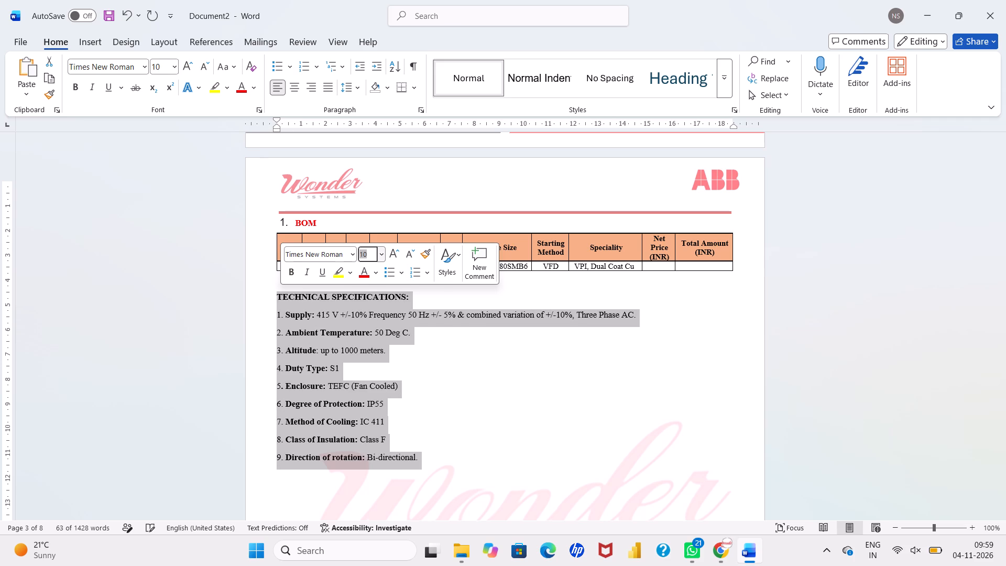
left_click(443, 360)
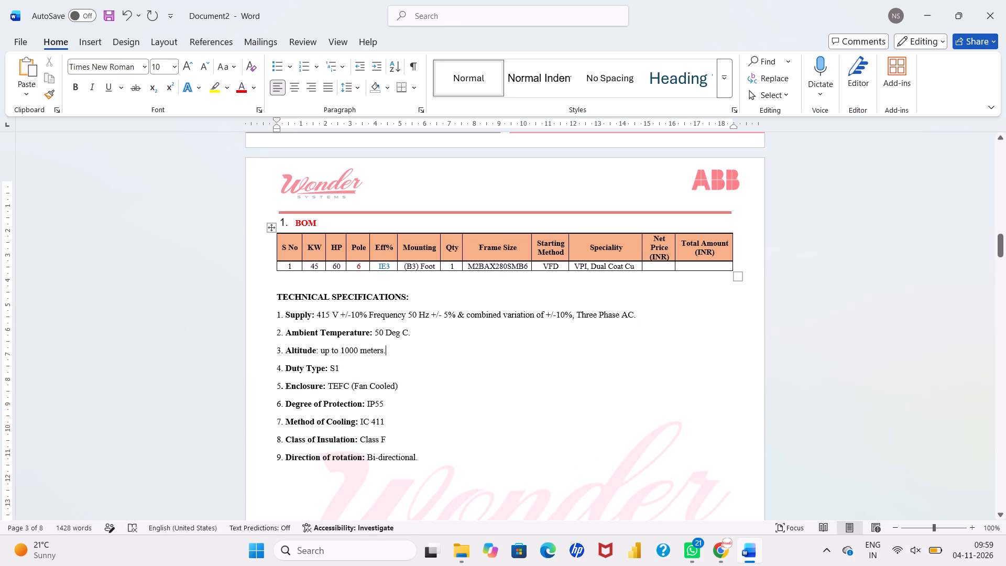
Set the text of the whole BOM table, header row and motor row, to font size 10.
left_click(288, 244)
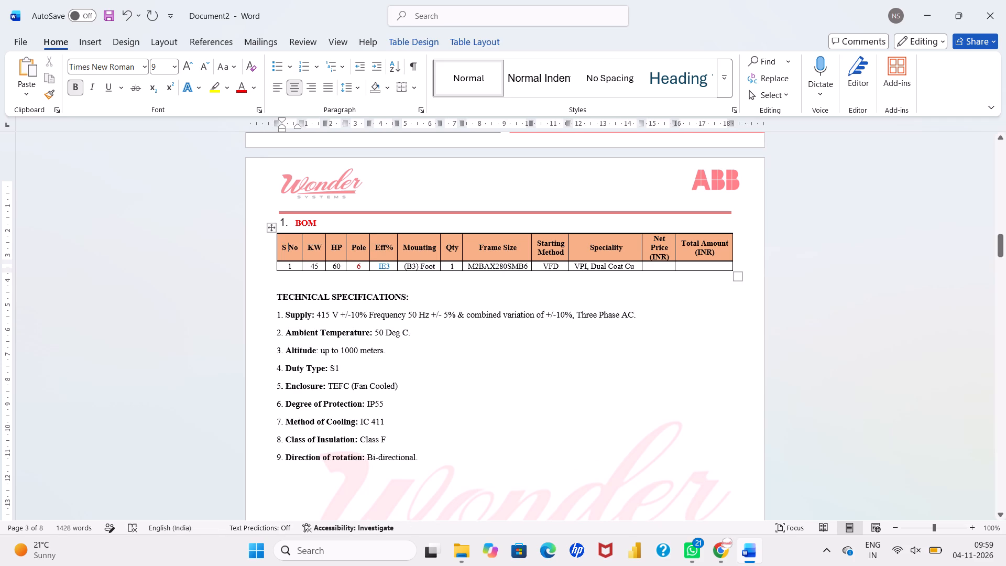
left_click_drag(287, 244, 699, 268)
left_click(766, 290)
type("10")
key("Return")
left_click(657, 336)
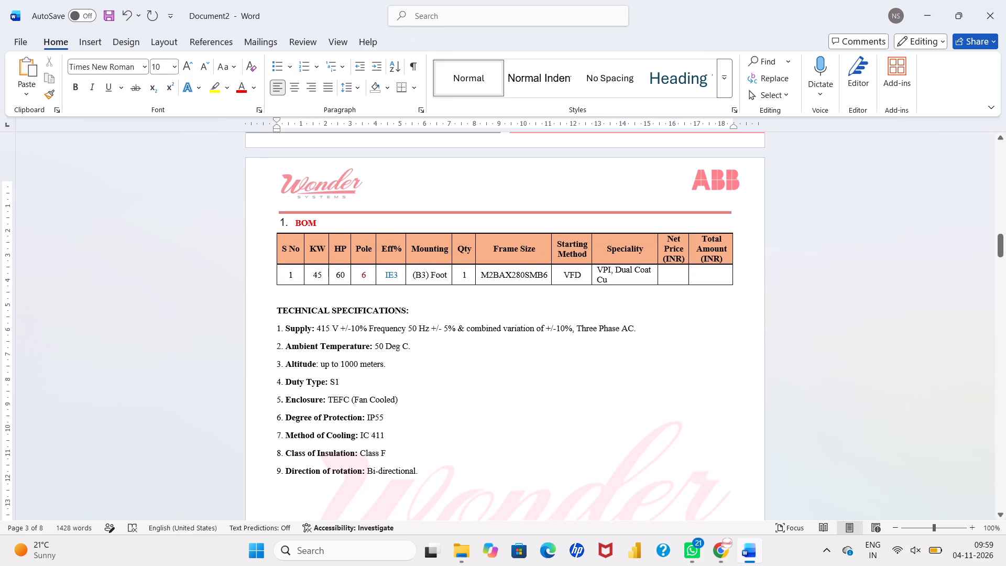
left_click(594, 376)
Format the list number of the BOM heading in red, bold Times New Roman, size 10.
scroll(594, 376, "down", 1)
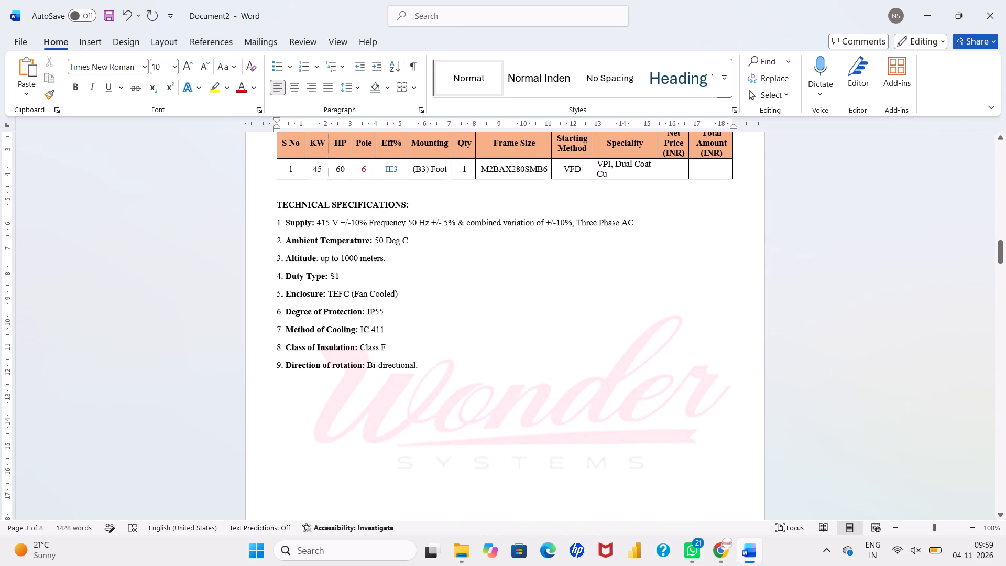
scroll(594, 376, "down", 2)
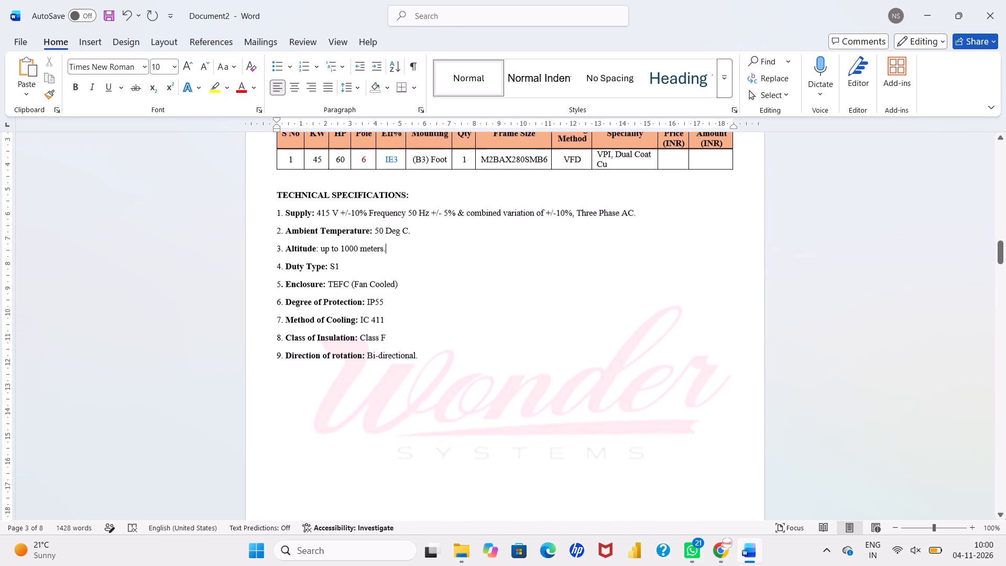
scroll(594, 376, "down", 1)
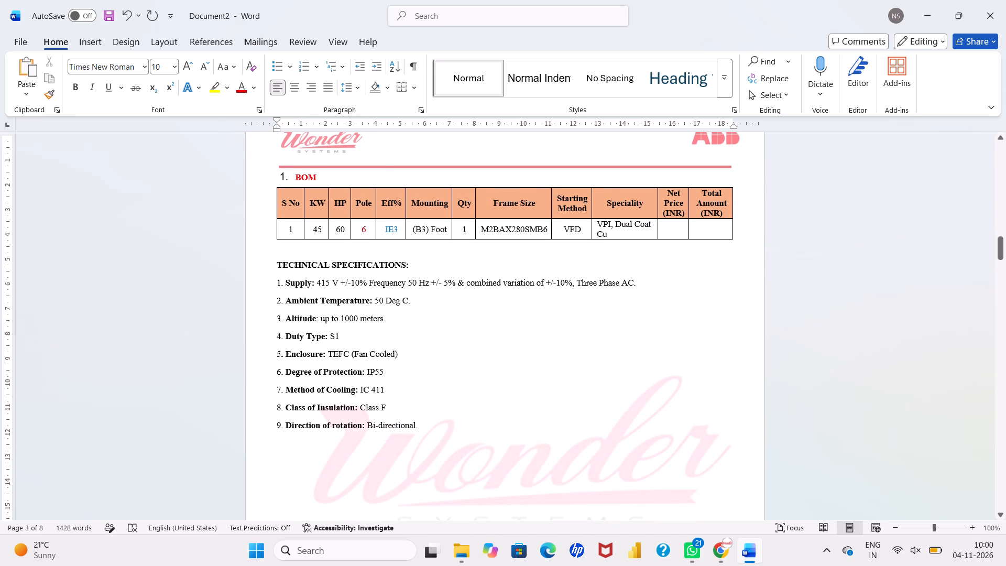
left_click(287, 179)
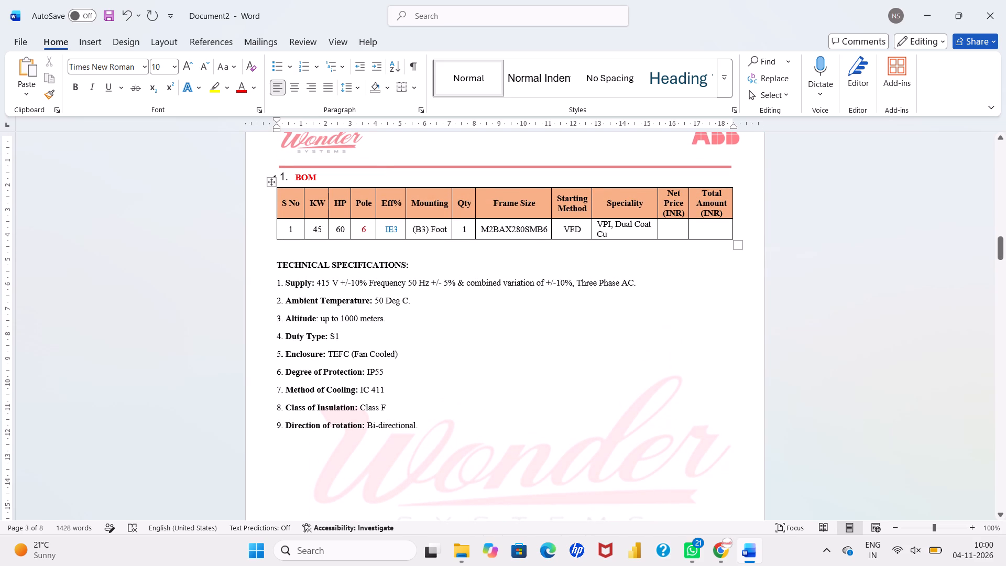
left_click(287, 179)
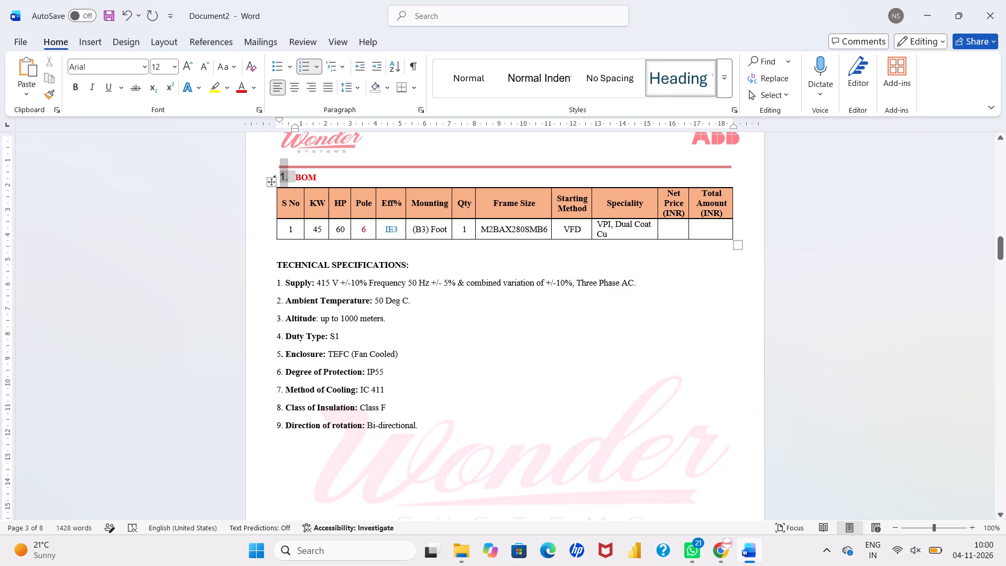
left_click(243, 92)
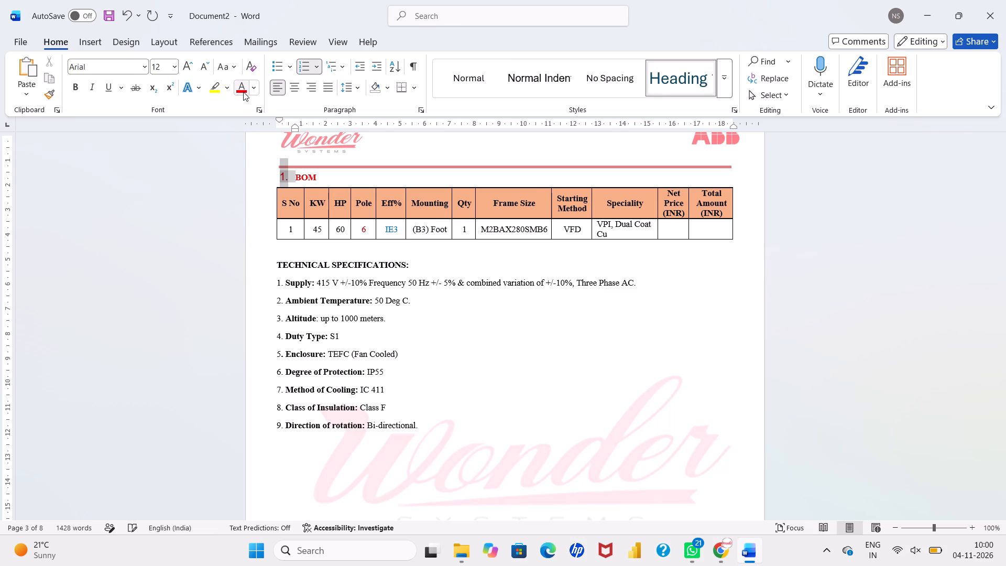
left_click(148, 67)
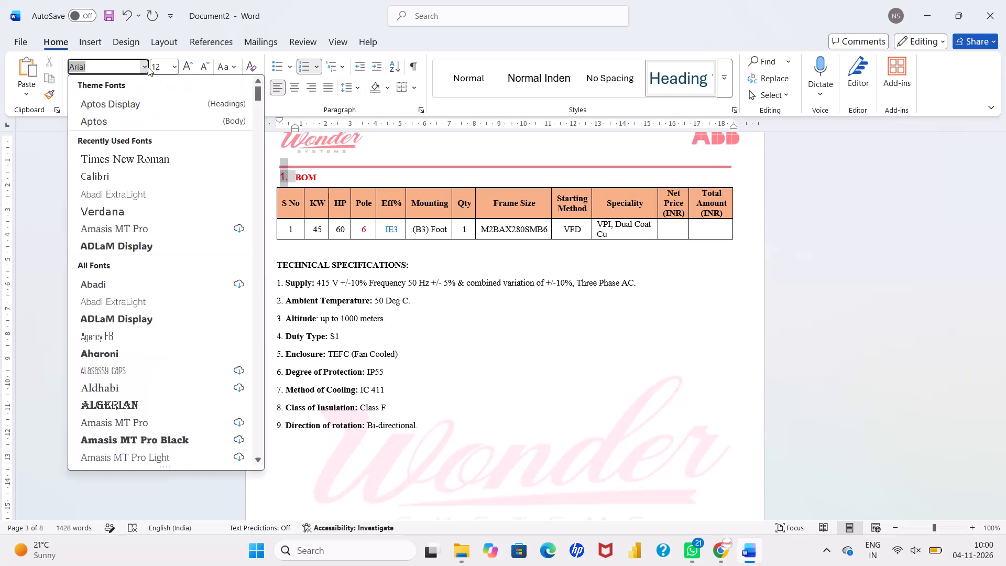
left_click(144, 156)
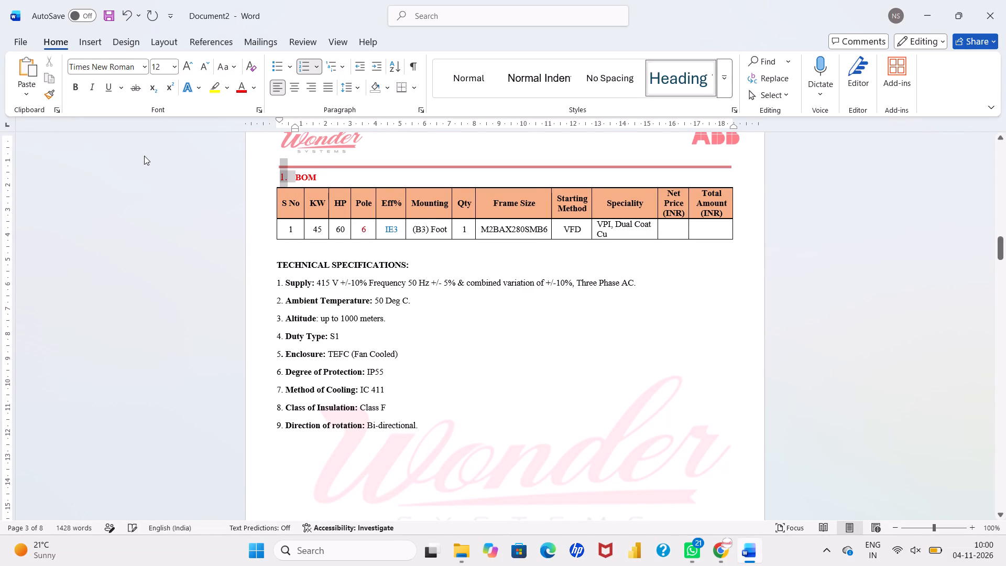
left_click(163, 68)
type("10")
key("Return")
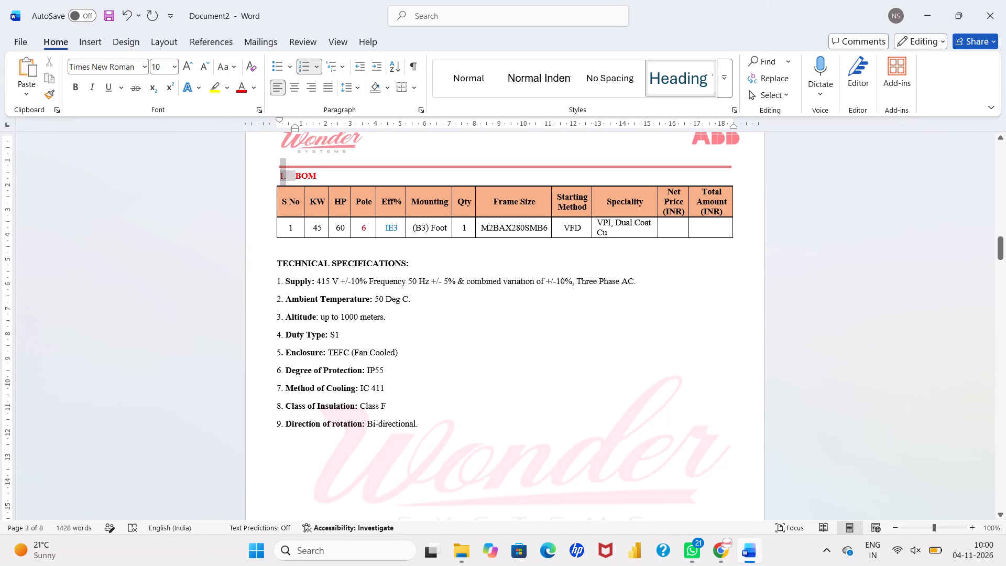
left_click(72, 83)
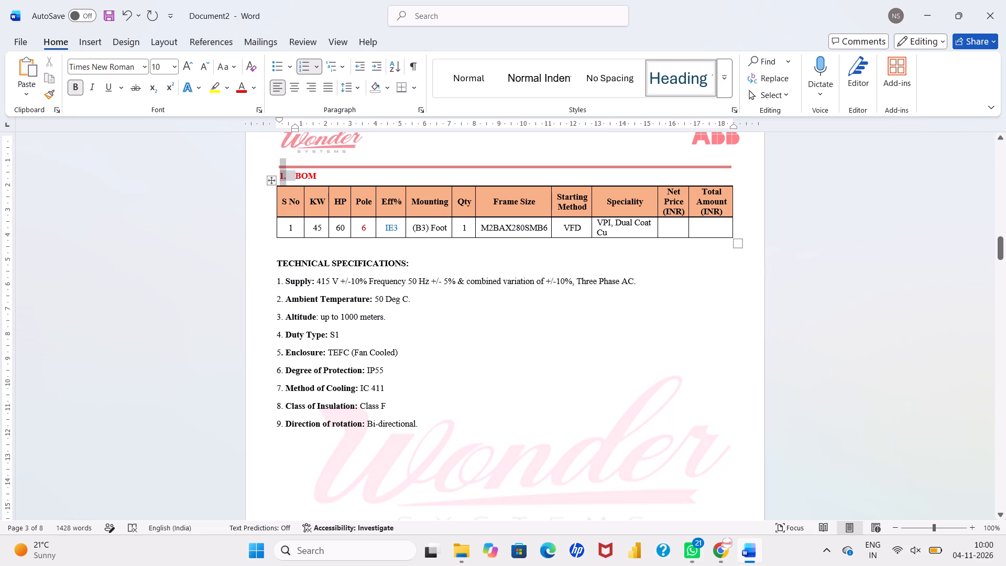
left_click(441, 324)
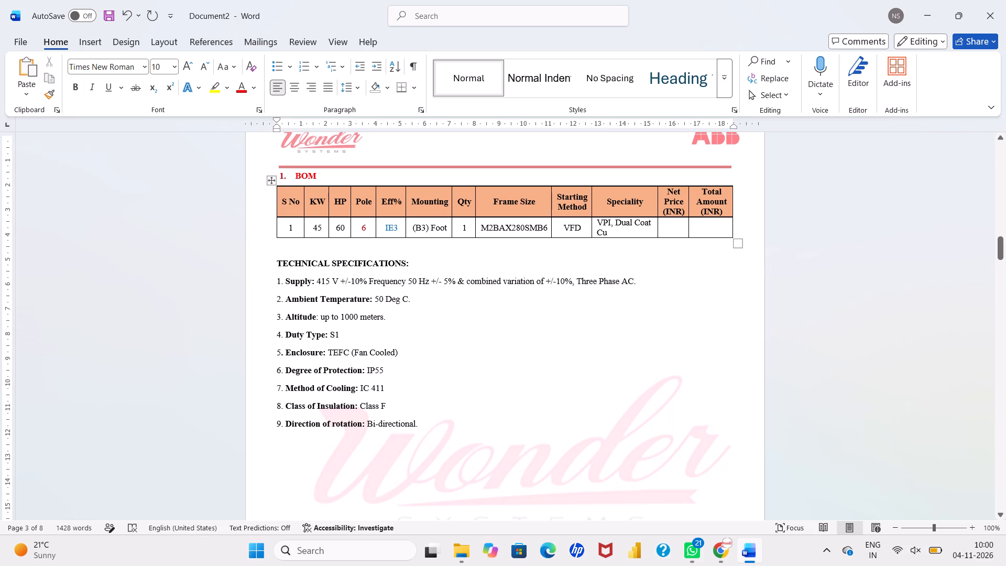
Adjust the column border between S No and KW in the BOM table.
left_click(303, 207)
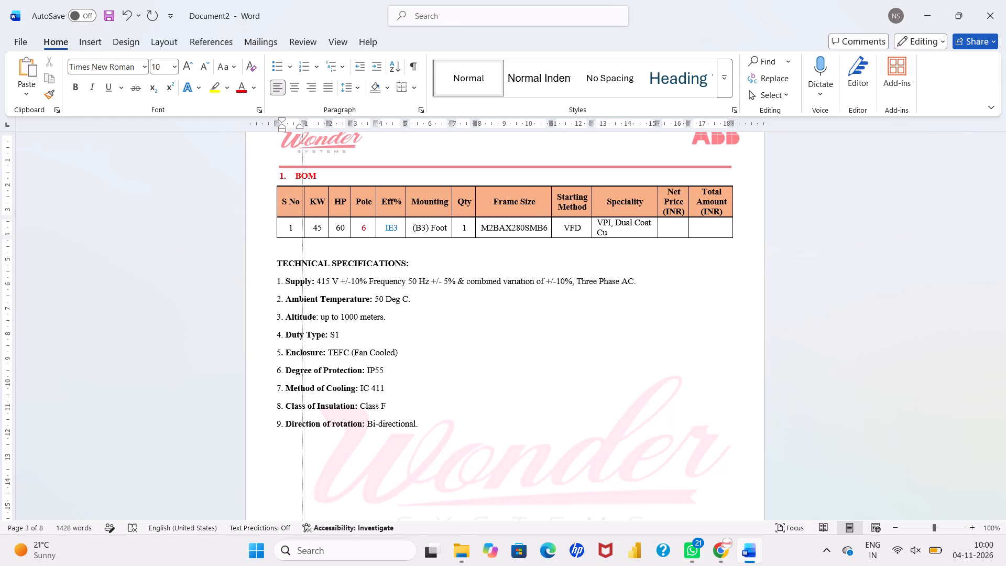
Delete the blank lines above the Scope of Supply heading so it starts at the top of its page.
left_click(606, 344)
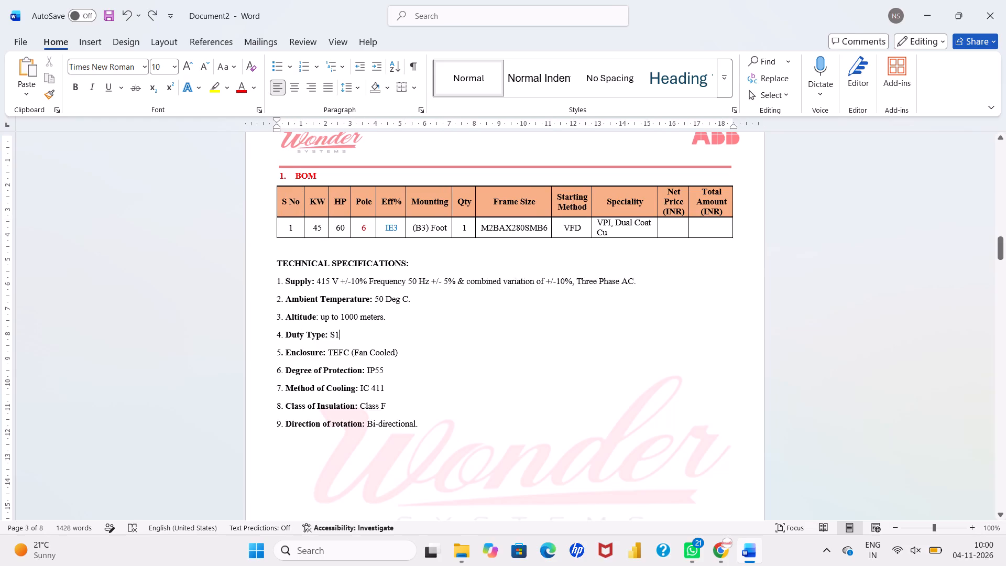
scroll(606, 344, "down", 1)
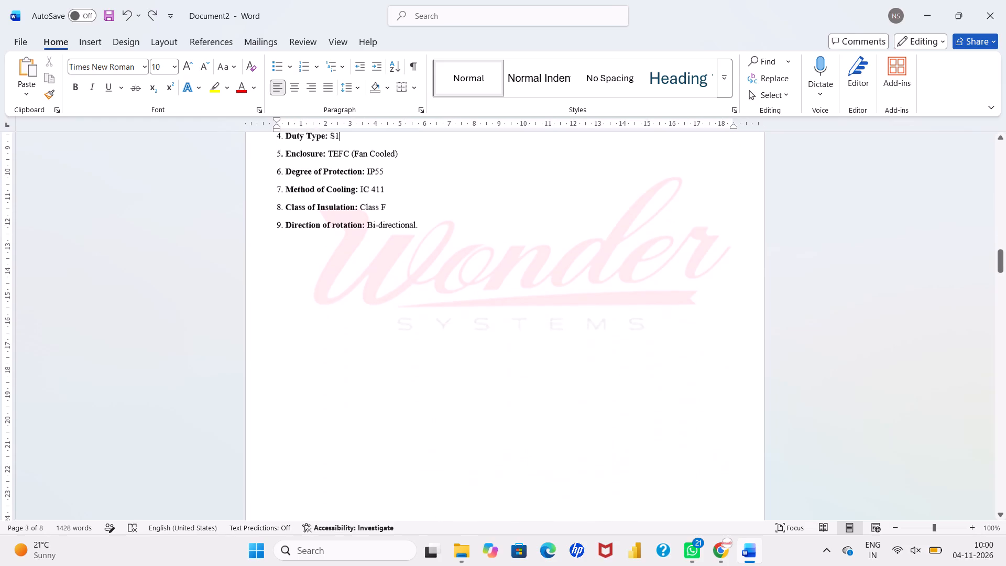
scroll(606, 344, "down", 3)
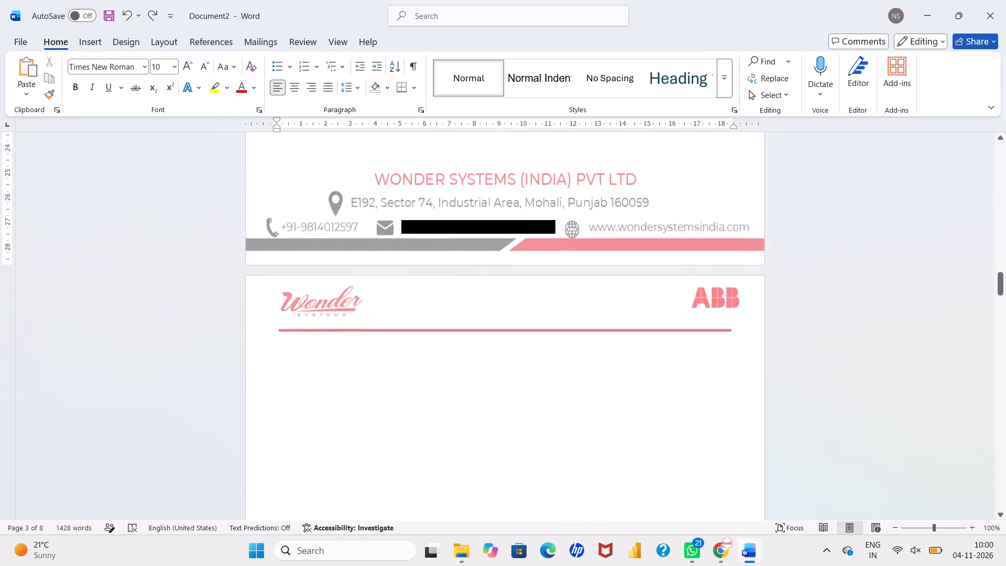
left_click(302, 340)
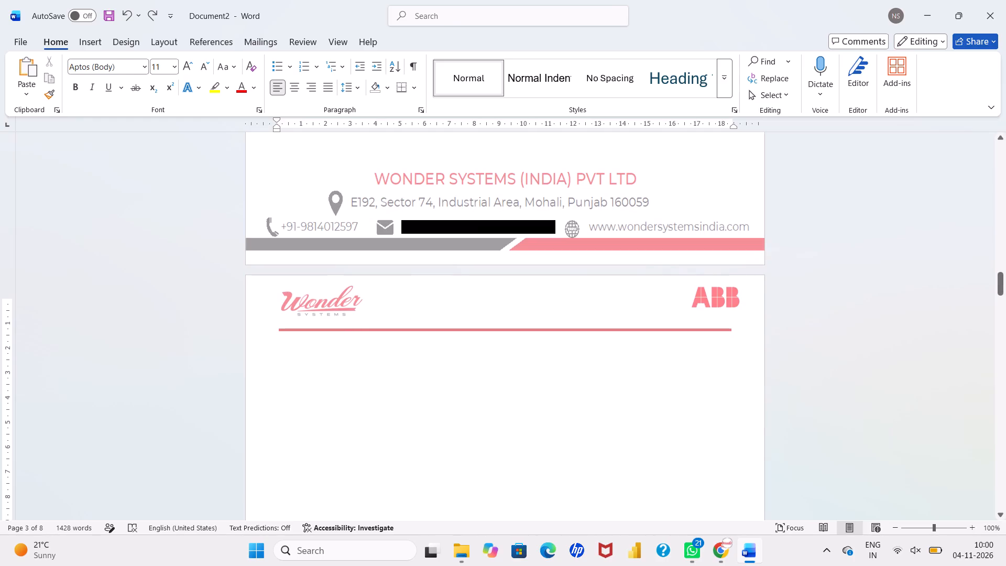
key("Delete")
key("Delete")
key("Delete")
key("Delete")
key("Delete")
key("Delete")
key("Delete")
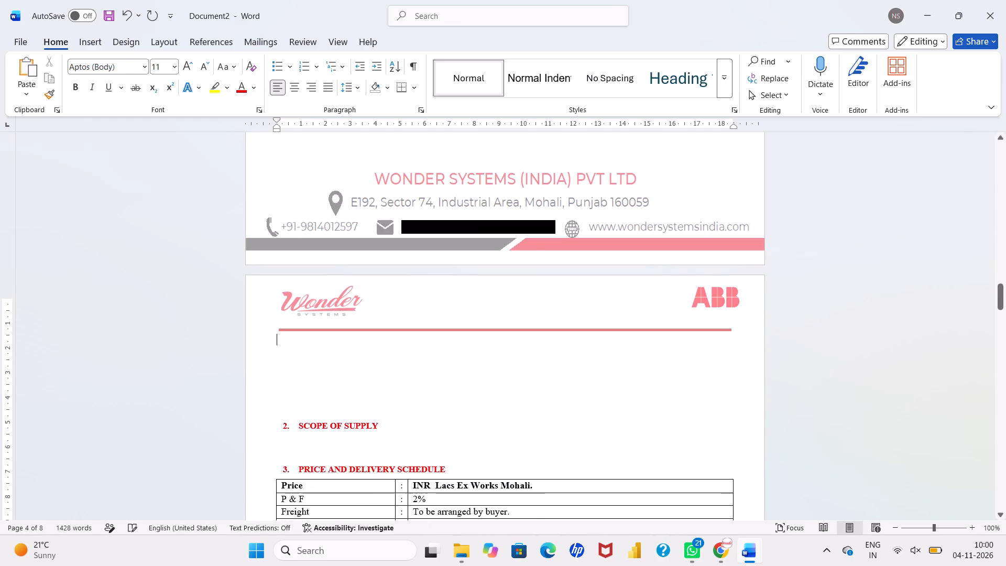
key("Delete")
key("Delete")
key("Delete")
key("Delete")
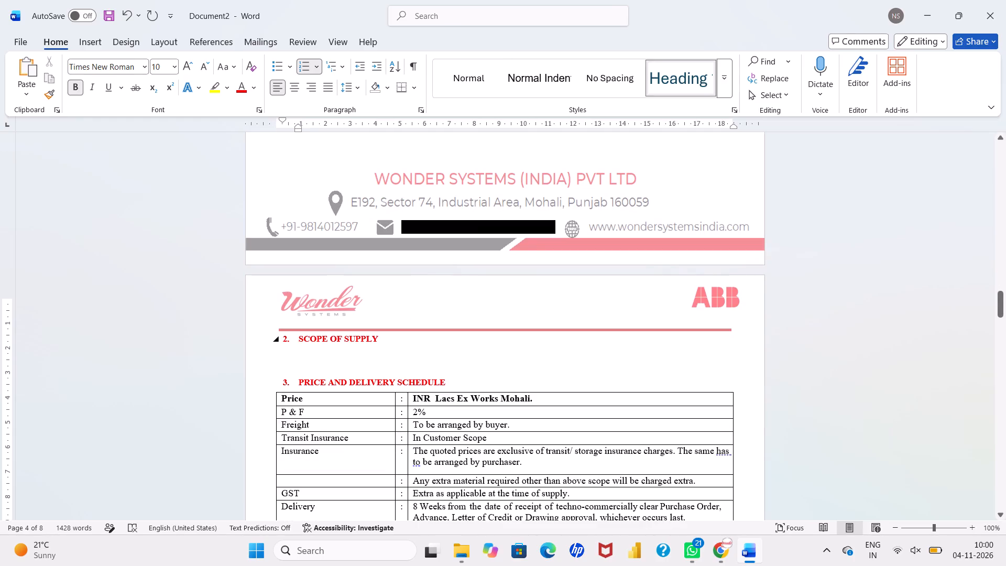
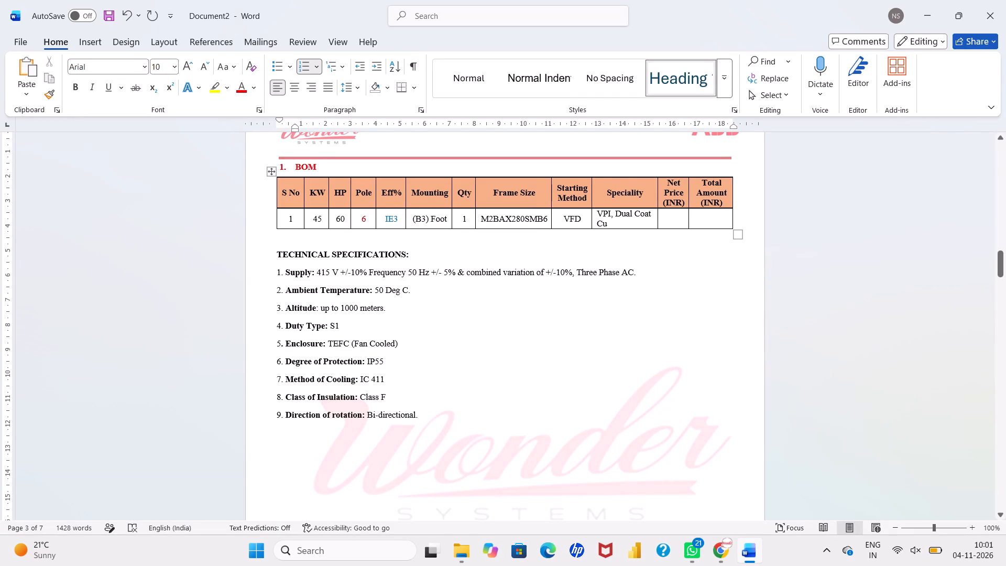
Examine the Scope of Supply and Price and Delivery Schedule sections, and return to the BOM section.
scroll(413, 307, "down", 3)
right_click(413, 307)
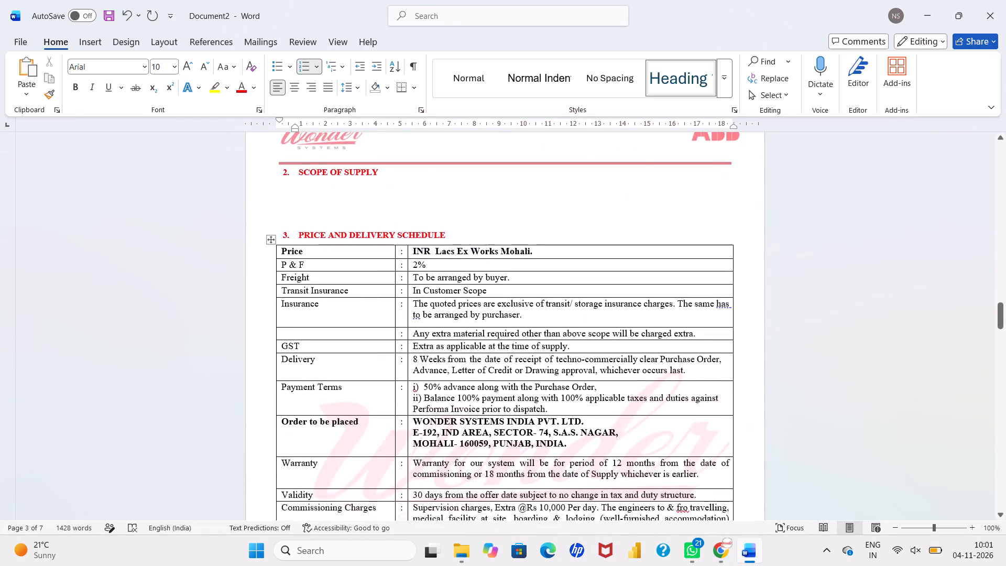
left_click(312, 190)
left_click(312, 190)
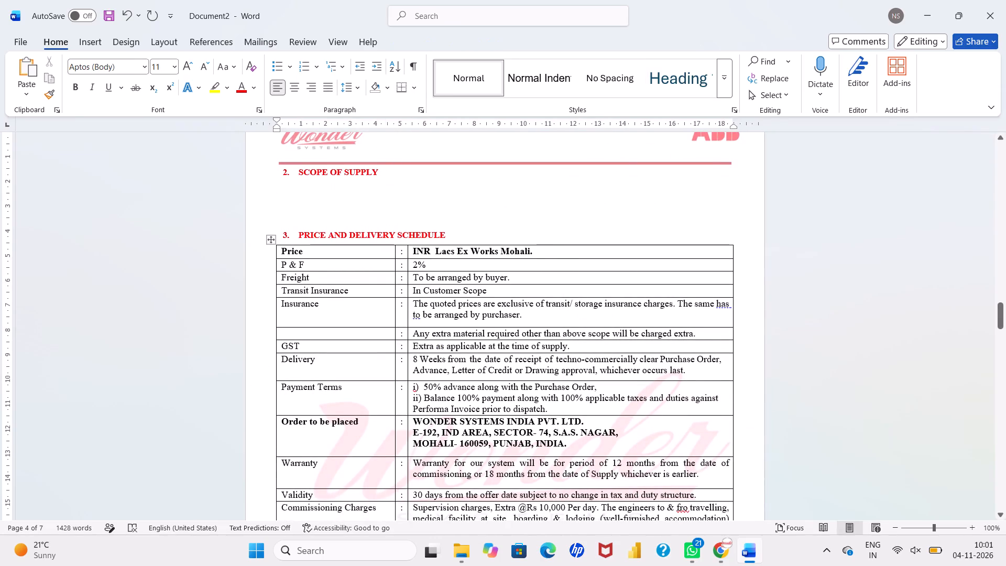
scroll(493, 283, "up", 3)
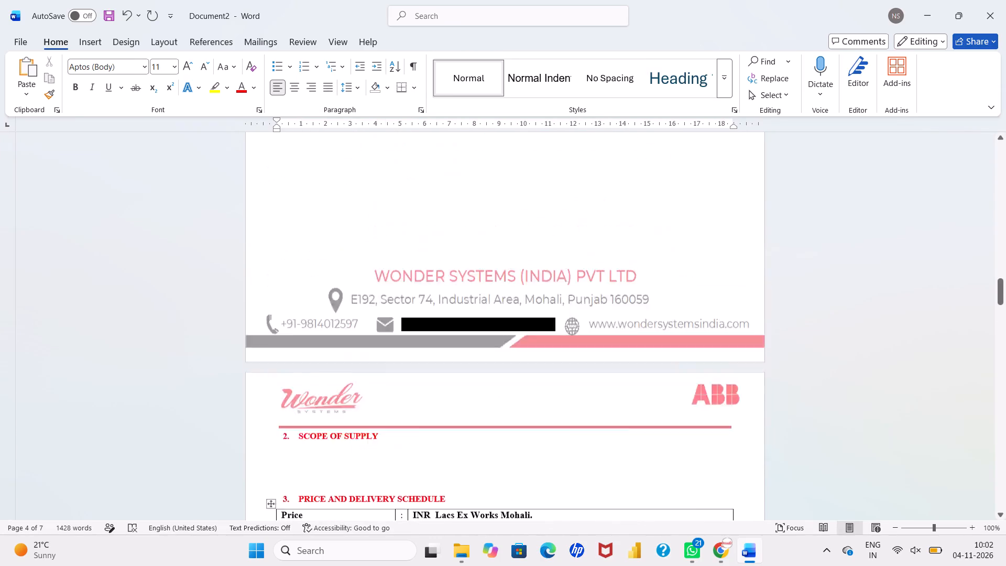
scroll(493, 283, "up", 2)
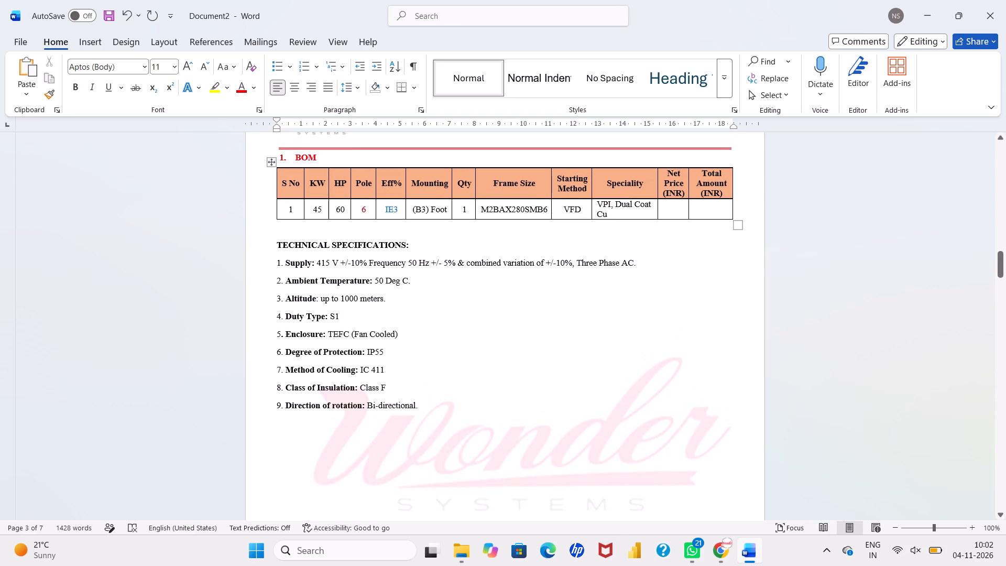
left_click(334, 159)
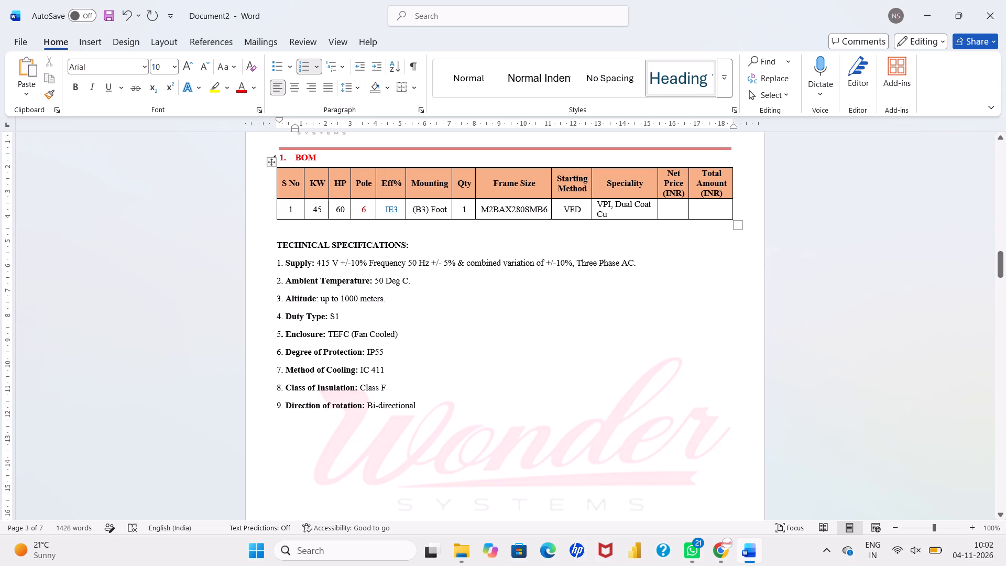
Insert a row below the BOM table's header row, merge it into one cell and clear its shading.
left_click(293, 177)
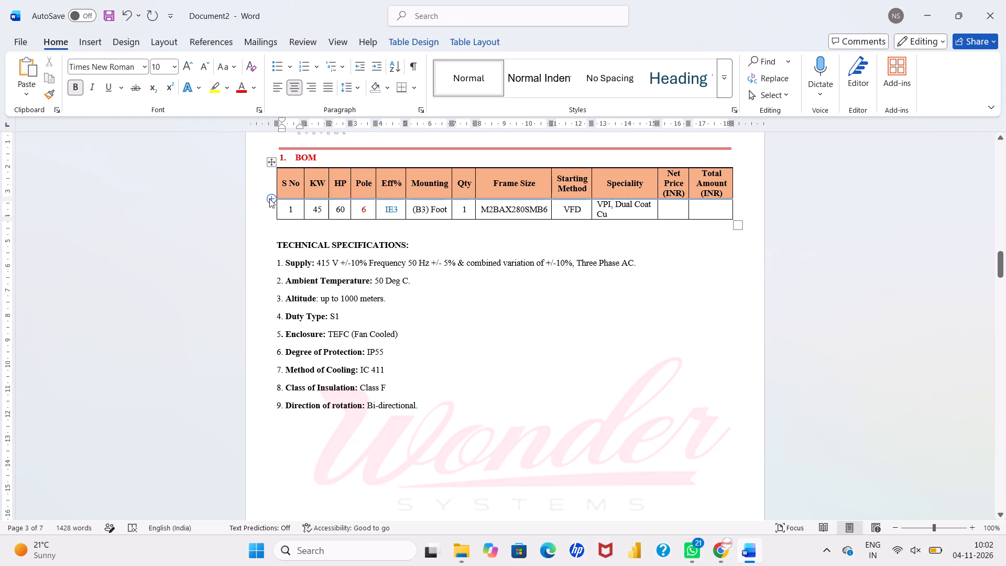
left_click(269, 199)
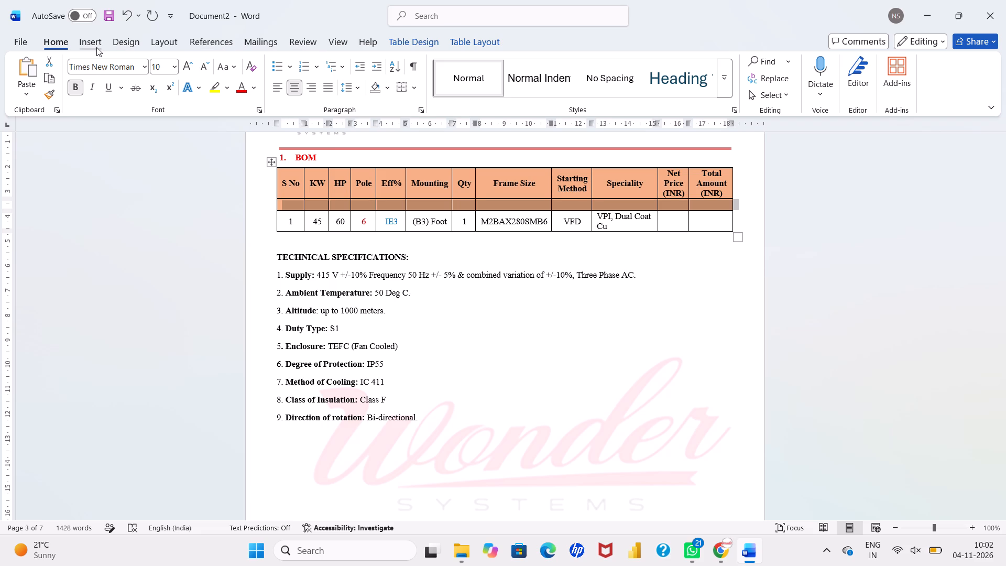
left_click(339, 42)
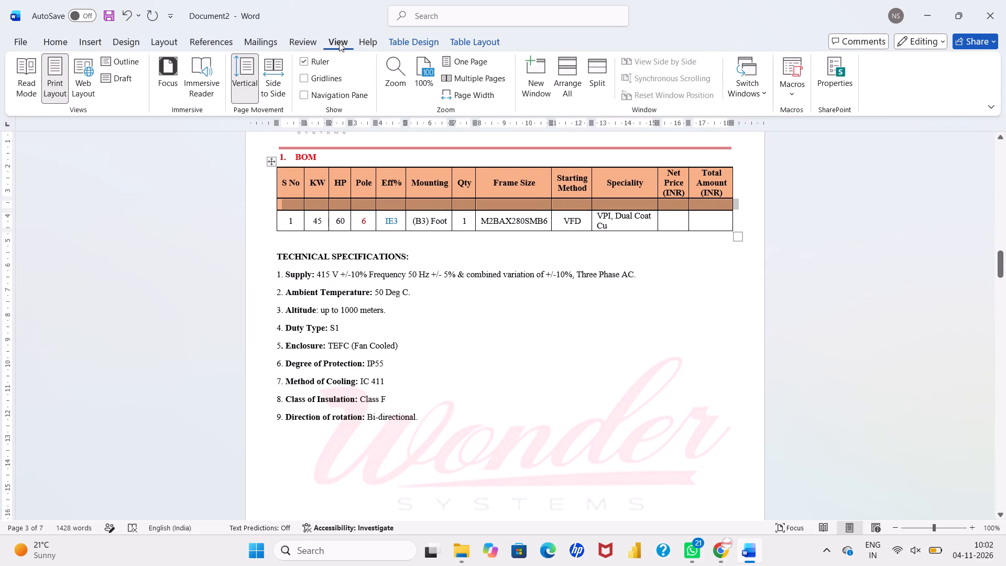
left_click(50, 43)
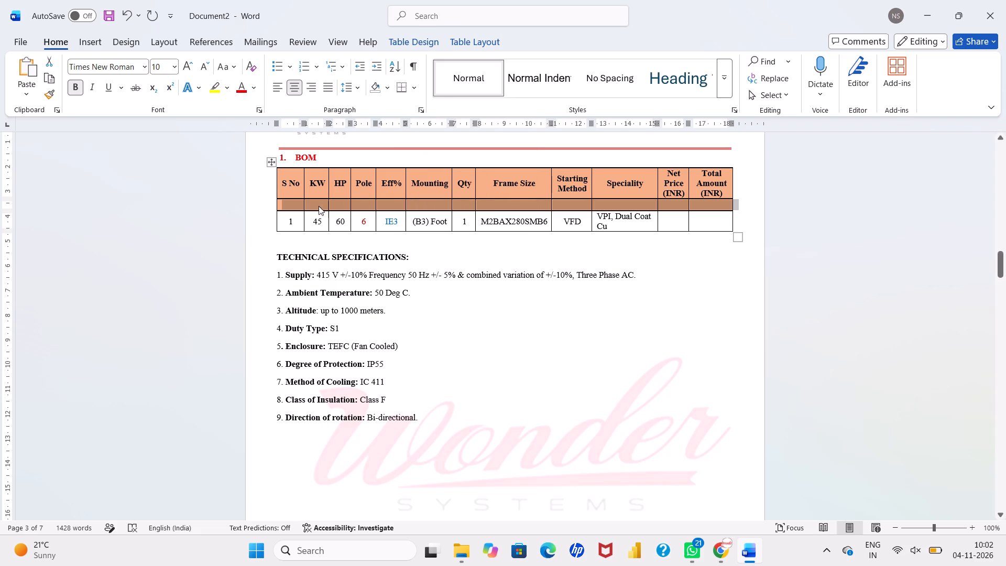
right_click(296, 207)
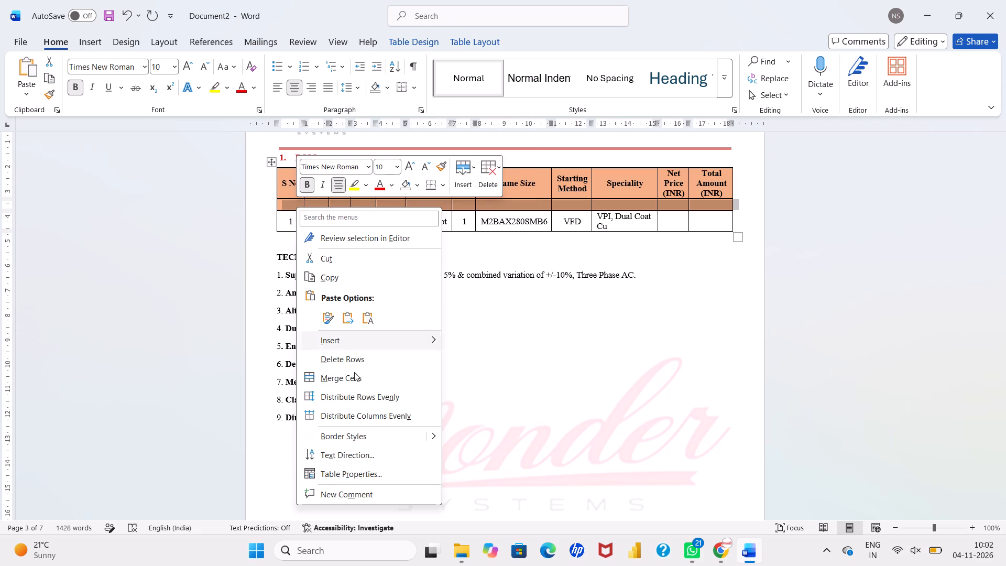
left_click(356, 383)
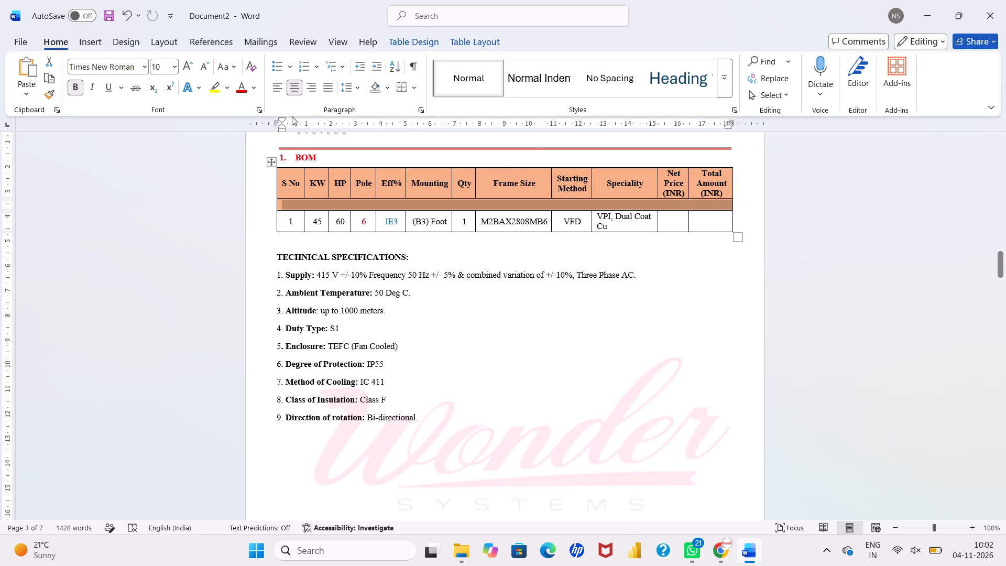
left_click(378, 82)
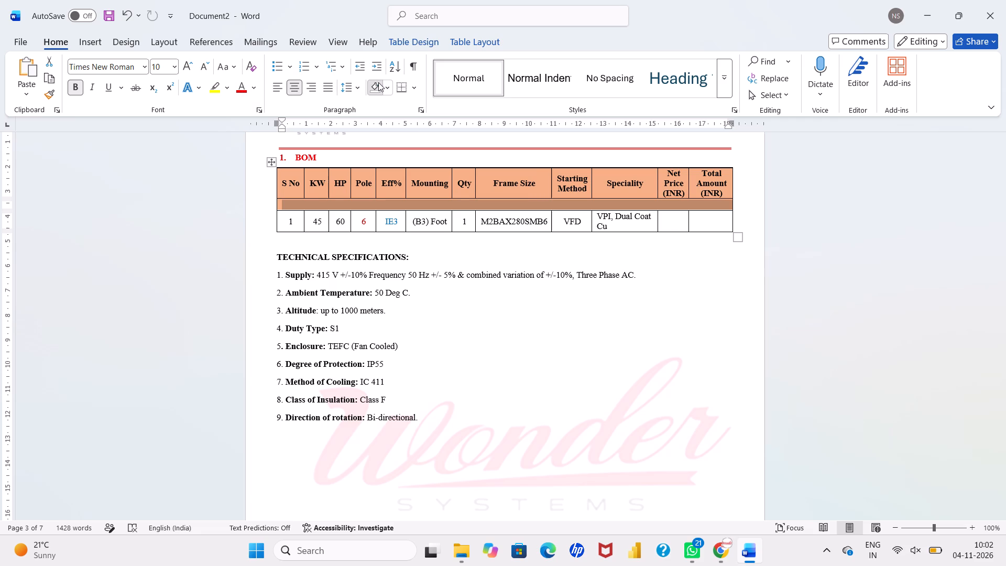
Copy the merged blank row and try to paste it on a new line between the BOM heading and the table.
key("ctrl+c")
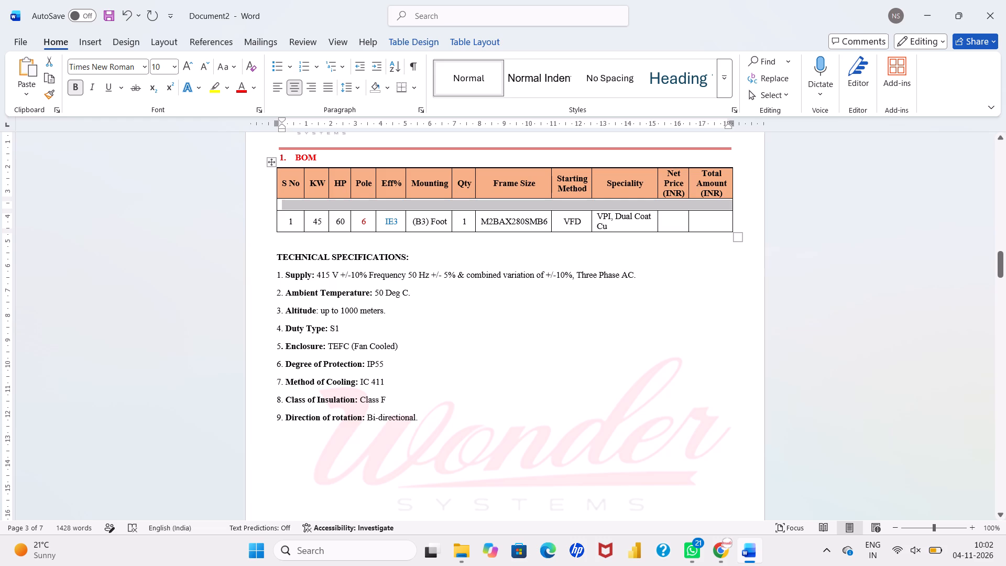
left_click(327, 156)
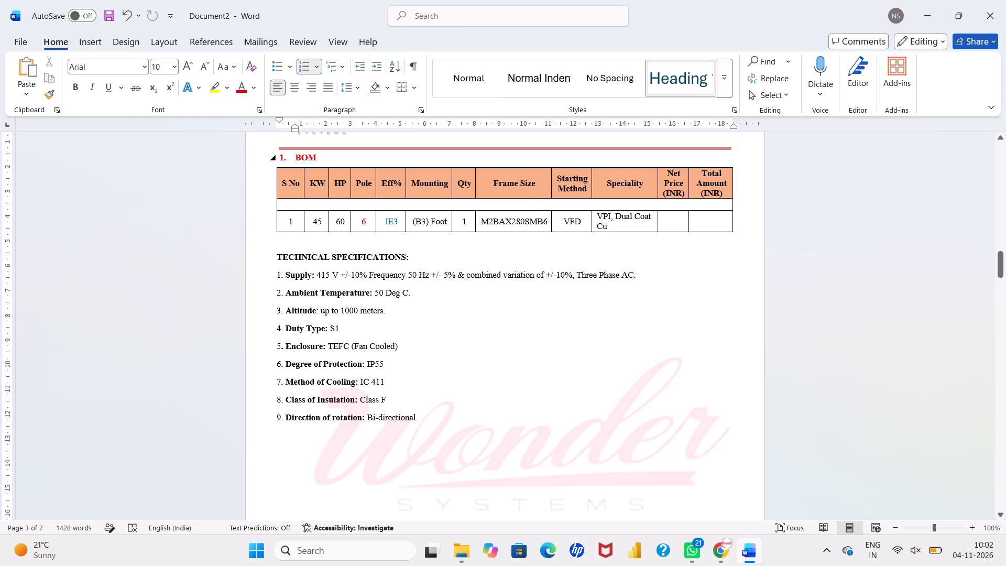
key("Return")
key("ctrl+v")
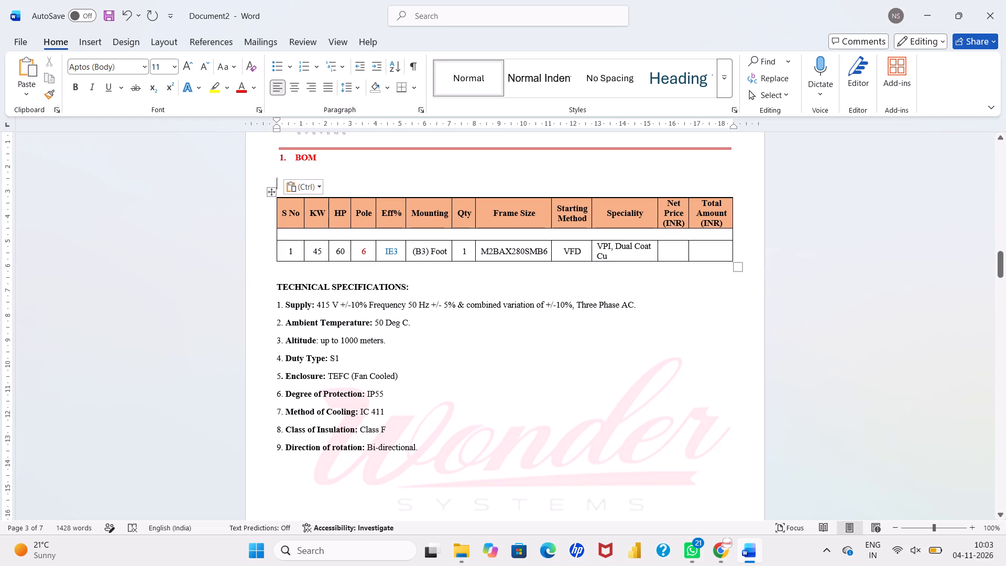
Insert three blank rows above the header row of the BOM table.
right_click(272, 192)
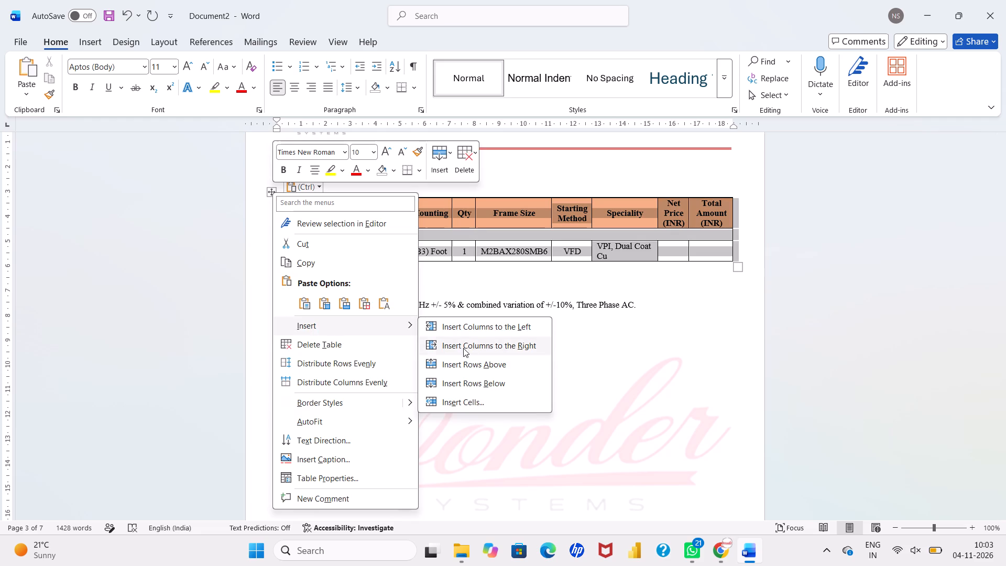
left_click(468, 366)
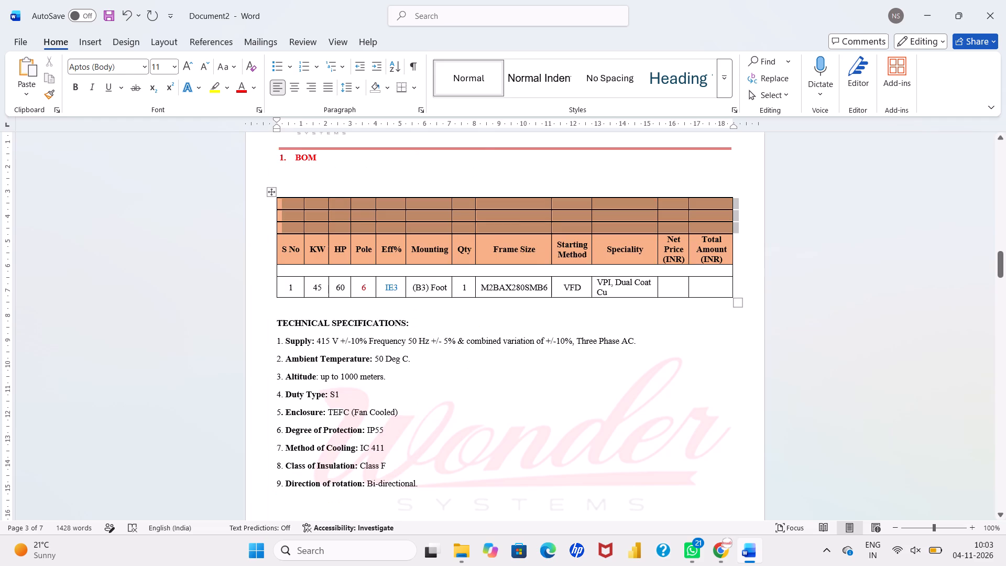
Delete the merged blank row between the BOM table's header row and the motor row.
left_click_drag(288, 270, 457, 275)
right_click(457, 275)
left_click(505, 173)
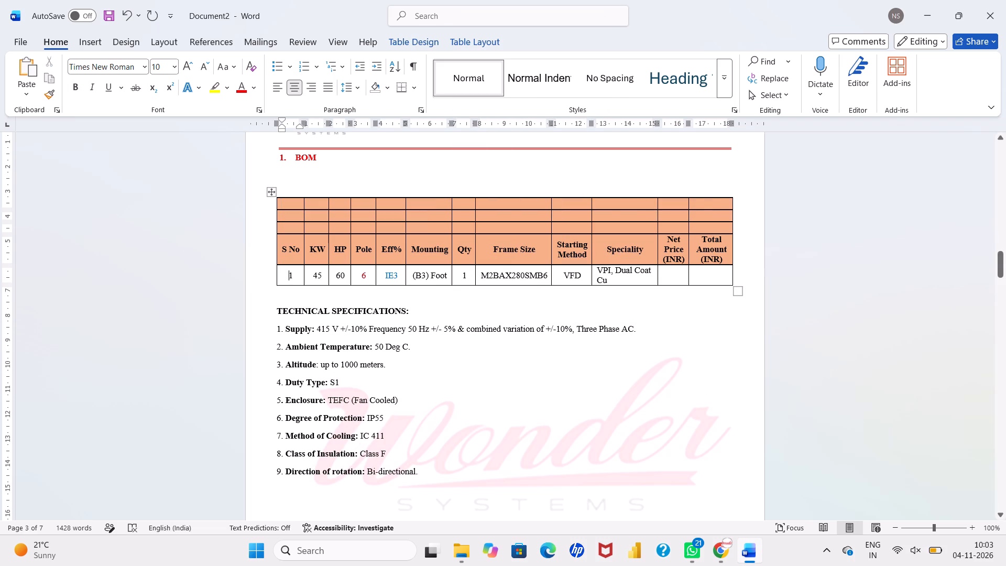
Delete two of the three blank rows above the BOM table's header as entire rows.
left_click_drag(289, 203, 709, 212)
right_click(709, 212)
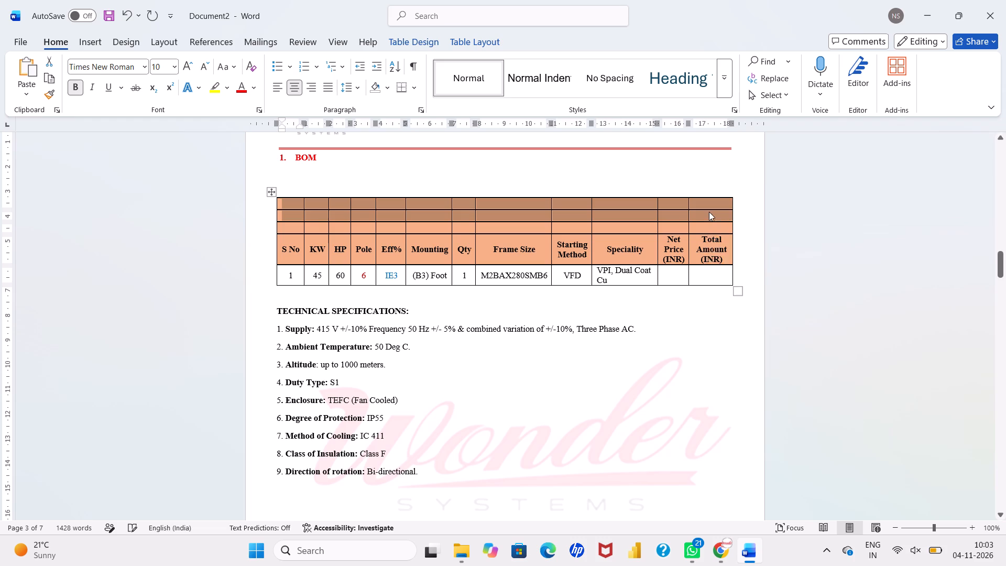
left_click(760, 358)
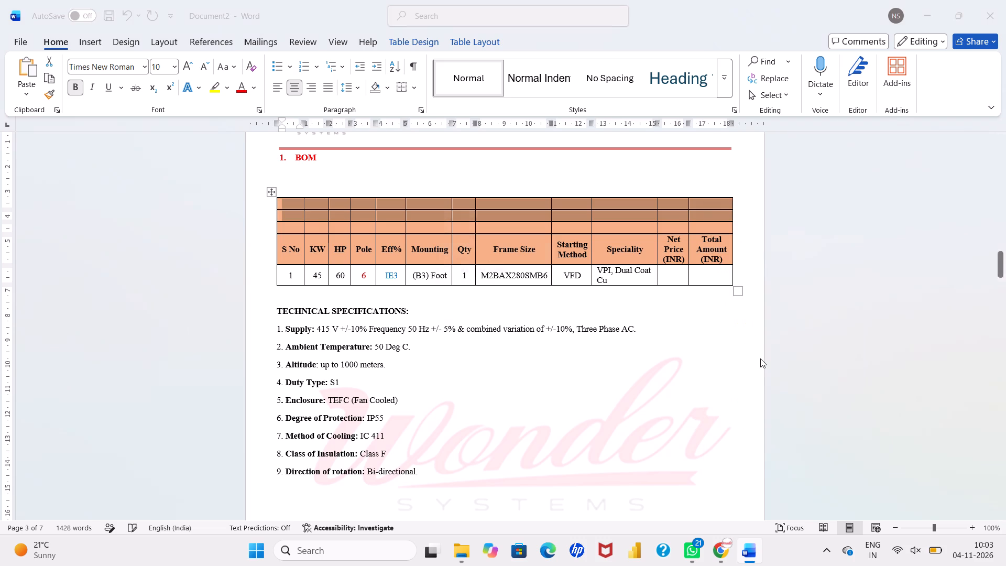
left_click(496, 261)
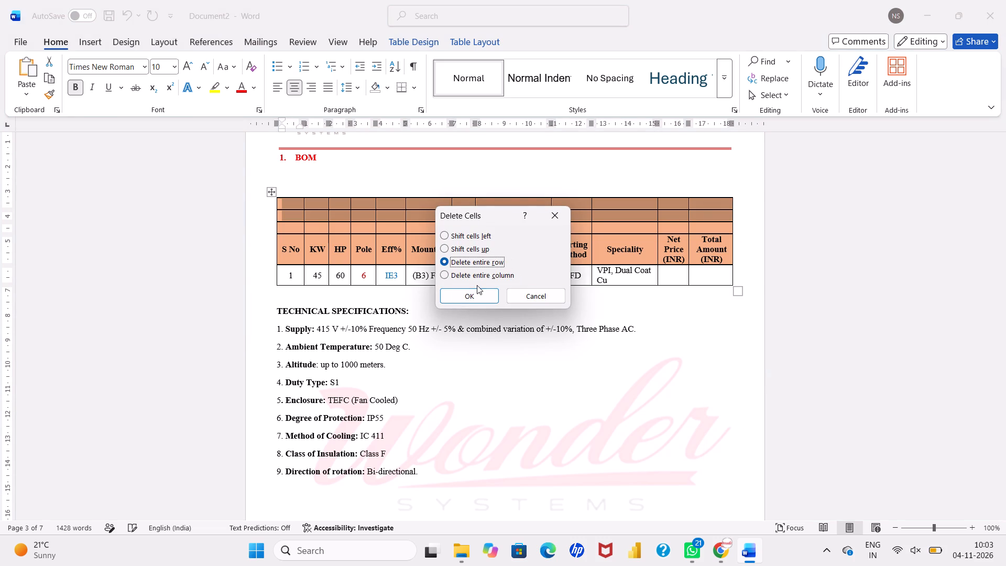
left_click_drag(477, 285, 474, 292)
left_click(474, 292)
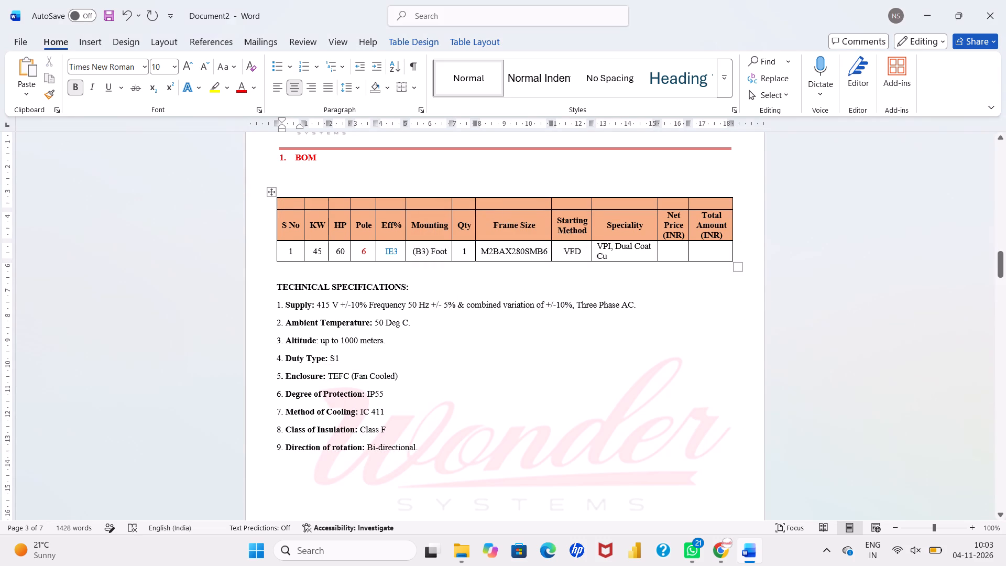
Merge the blank row above the BOM header into a single cell and shade it with the lightest orange theme tint.
left_click_drag(290, 205, 704, 199)
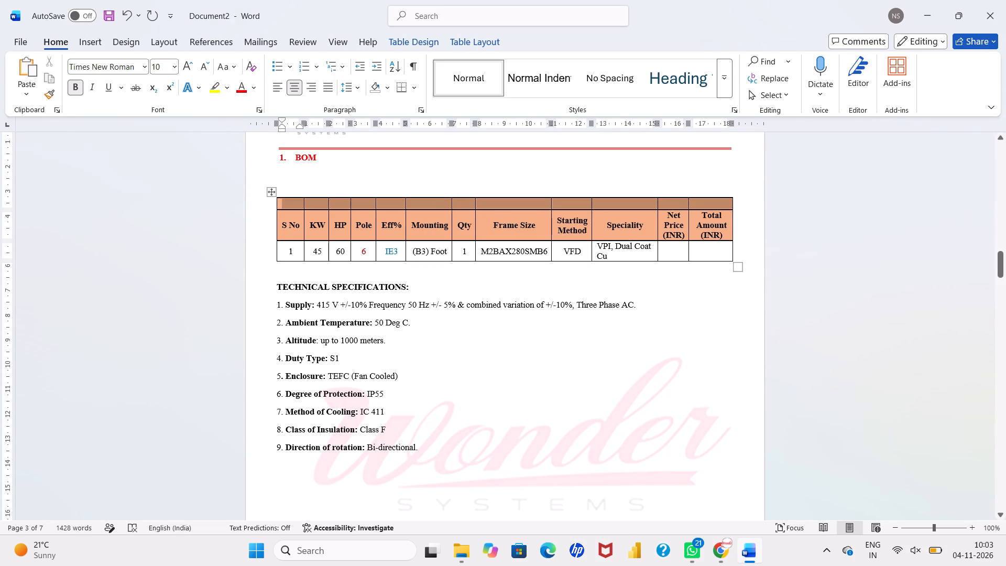
left_click(384, 92)
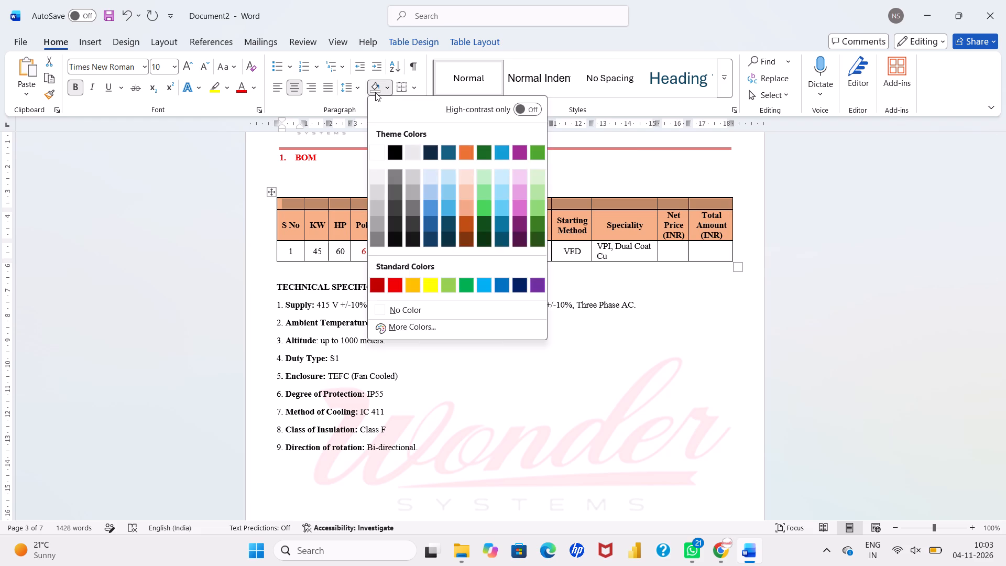
left_click(374, 91)
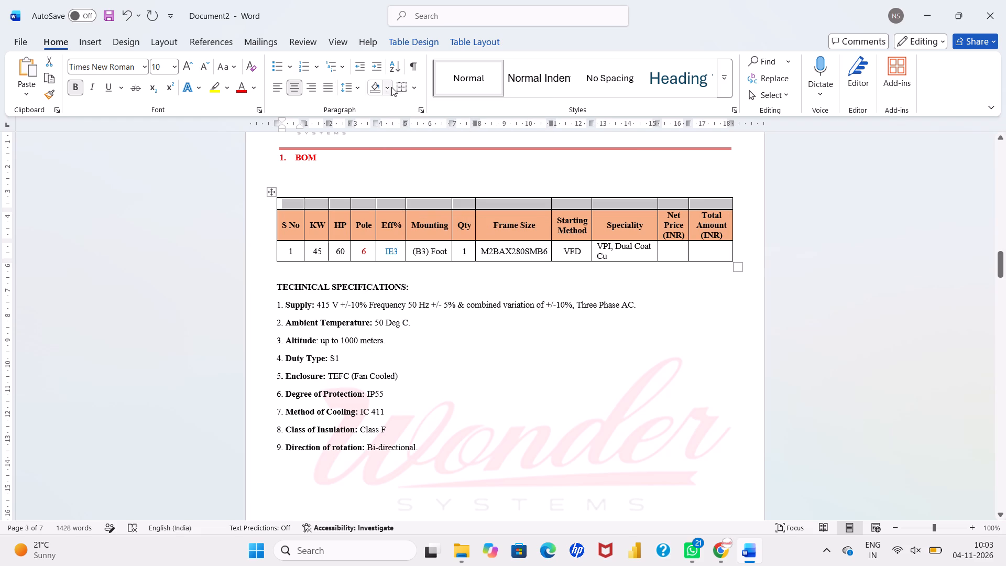
right_click(398, 205)
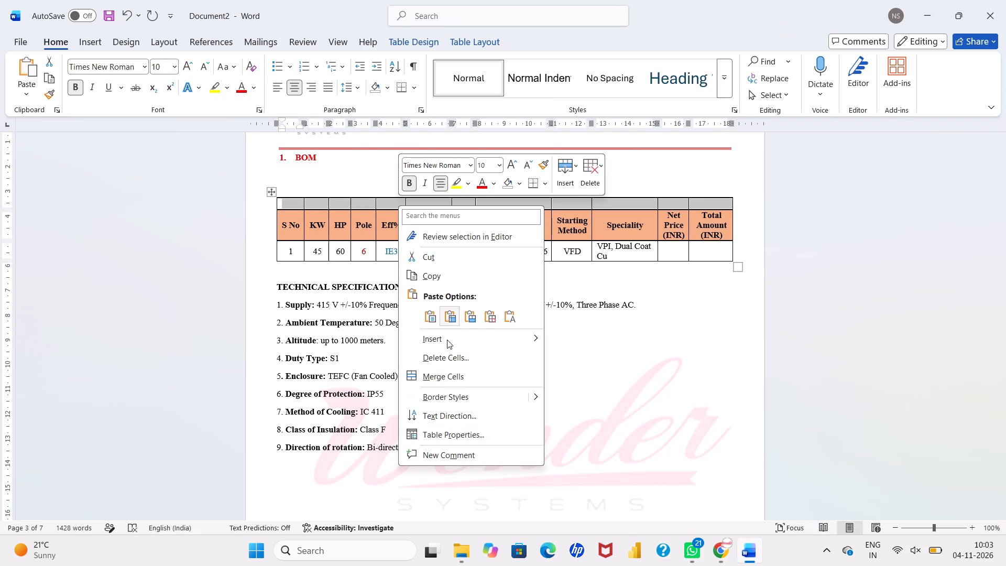
left_click(450, 369)
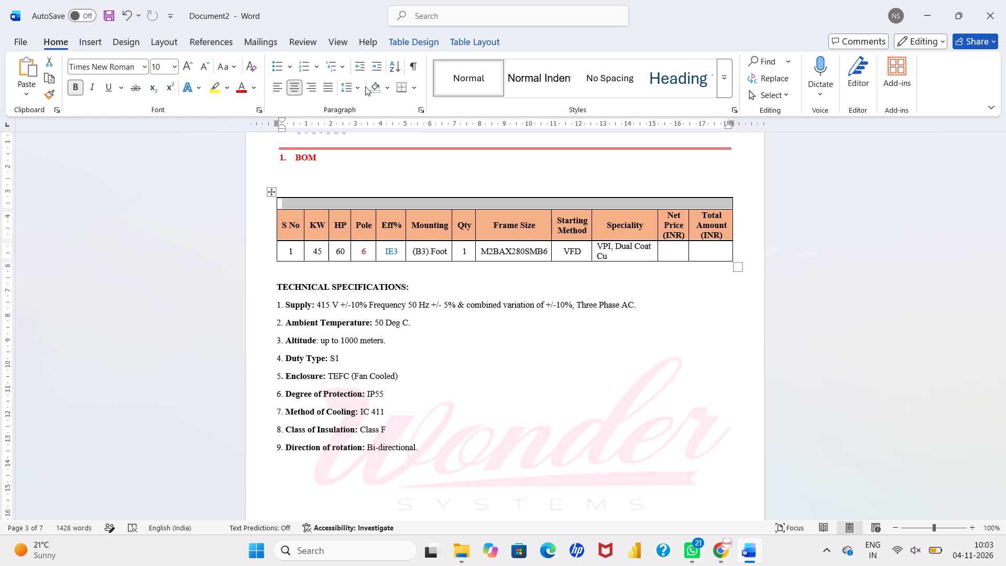
left_click(389, 84)
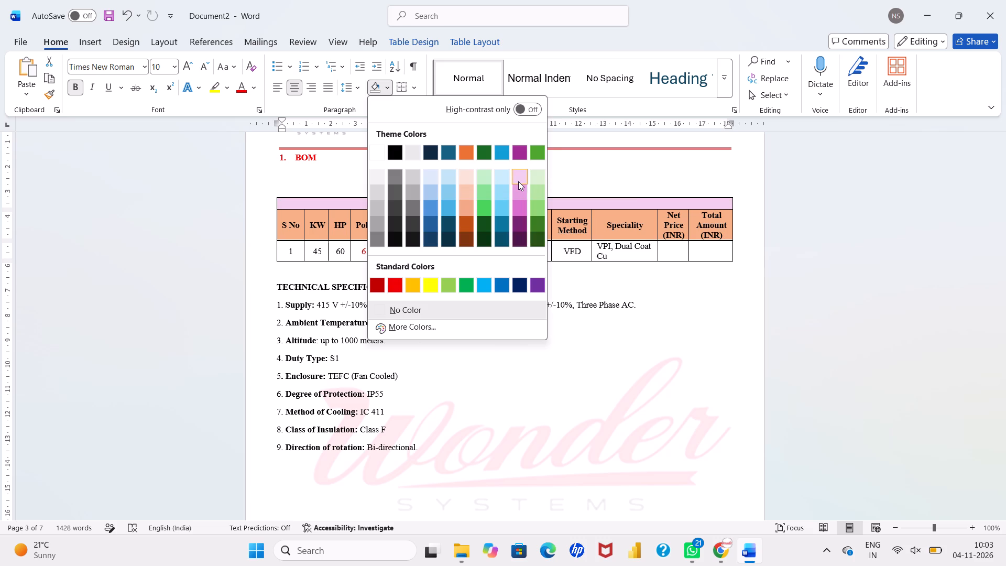
left_click(459, 180)
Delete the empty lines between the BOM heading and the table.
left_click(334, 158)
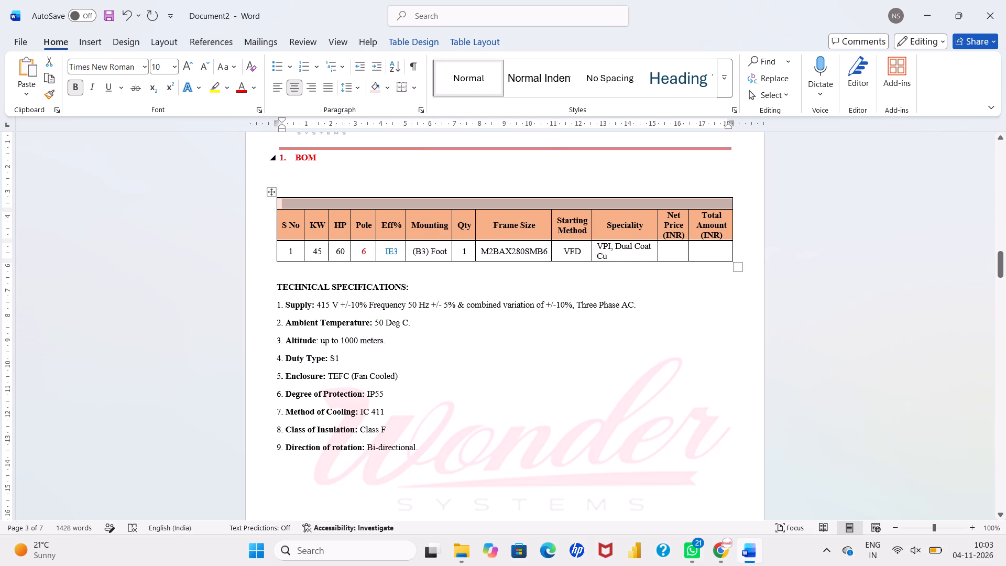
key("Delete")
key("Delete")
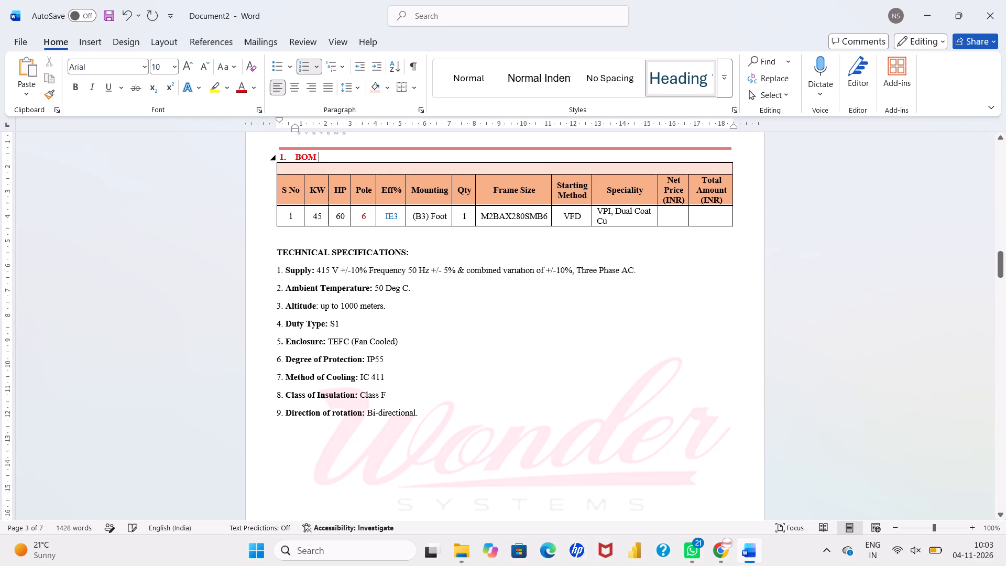
Place the text cursor in the merged light orange row above the BOM table's header.
left_click(342, 167)
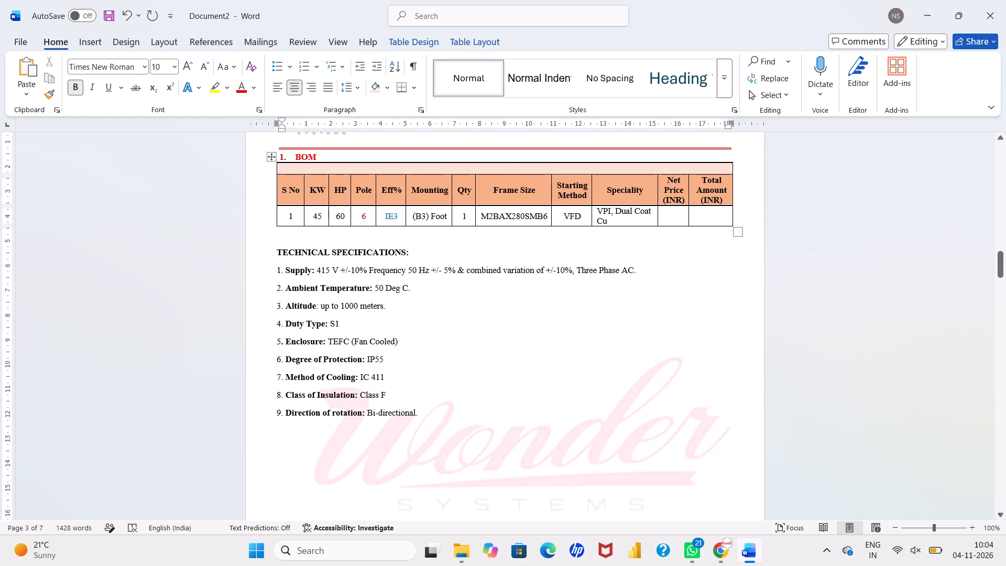
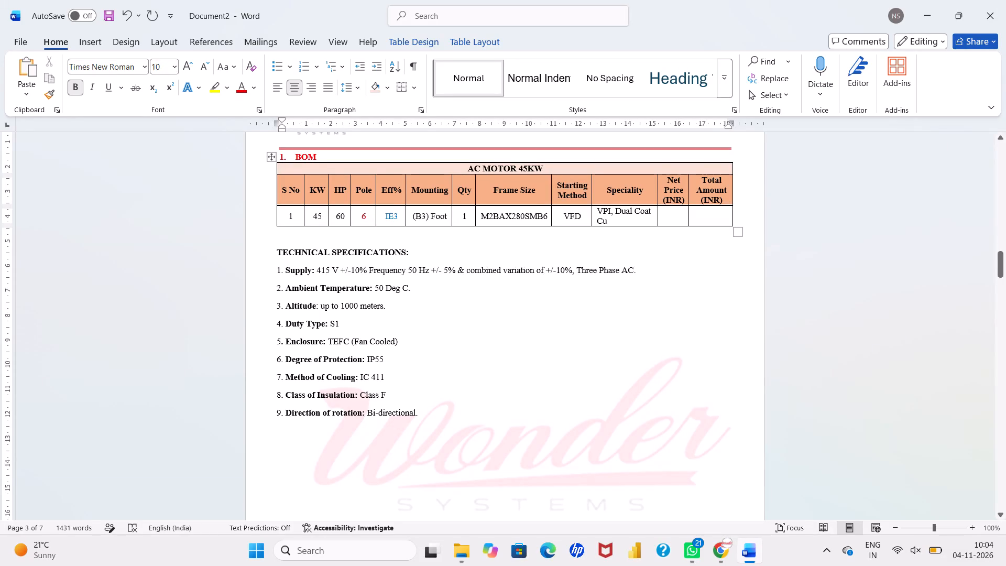
Move the words AC MOTOR behind 45KW in the BOM table's title row so it reads "45KW AC MOTOR".
left_click_drag(519, 170, 466, 165)
key("ctrl+c")
key("Delete")
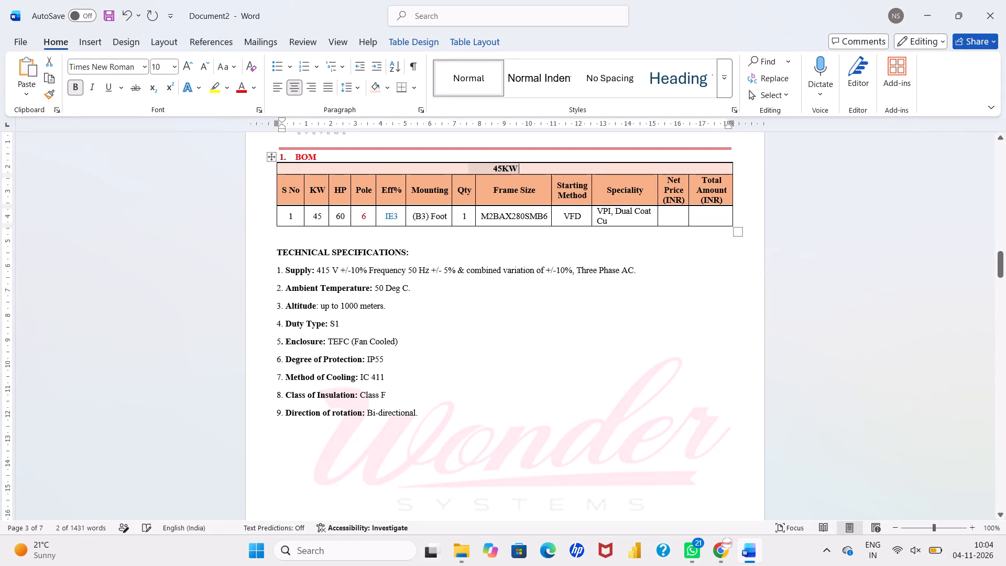
key("Right")
key("Right")
key("Right")
key("Right")
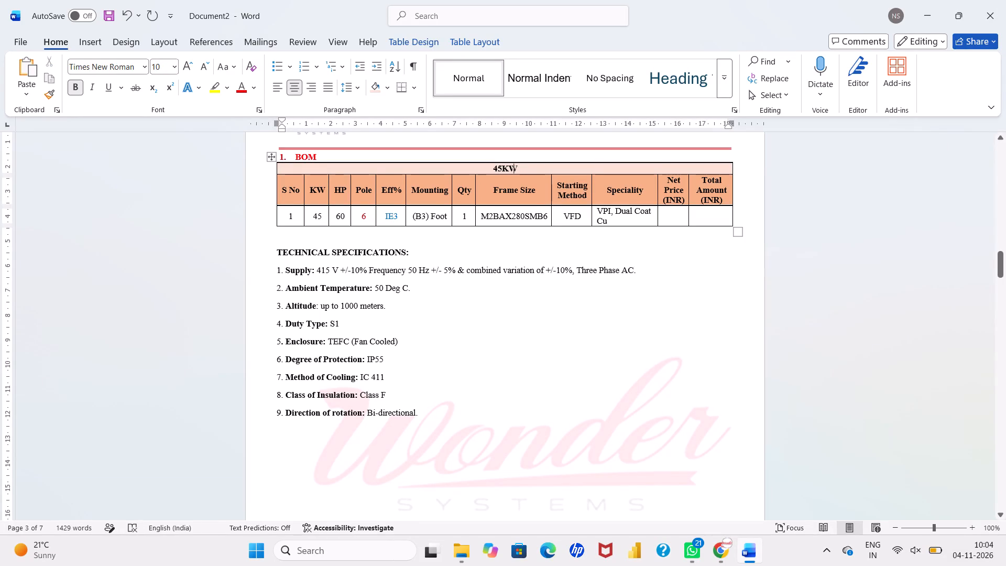
key("Right")
left_click(521, 168)
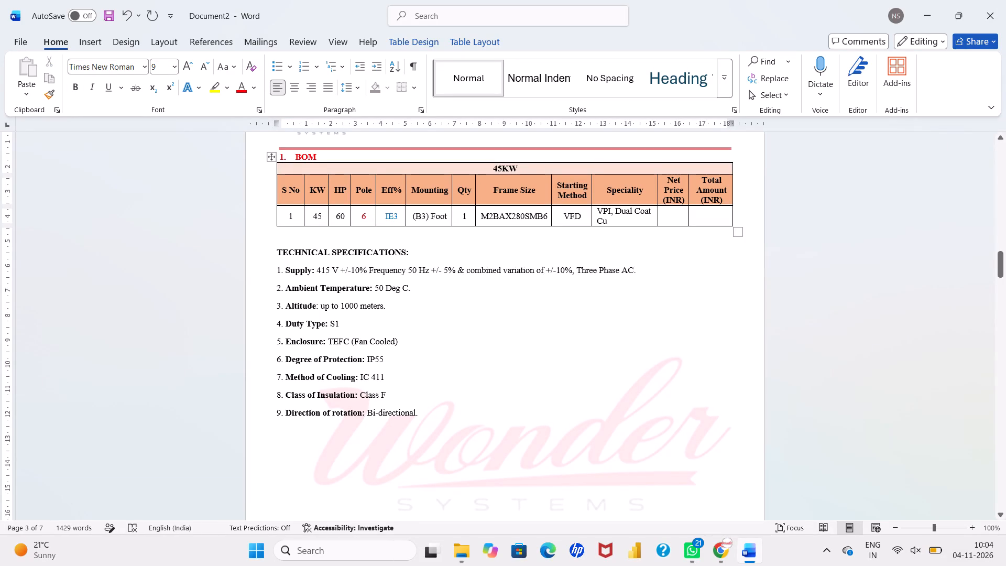
key("space")
key("ctrl+v")
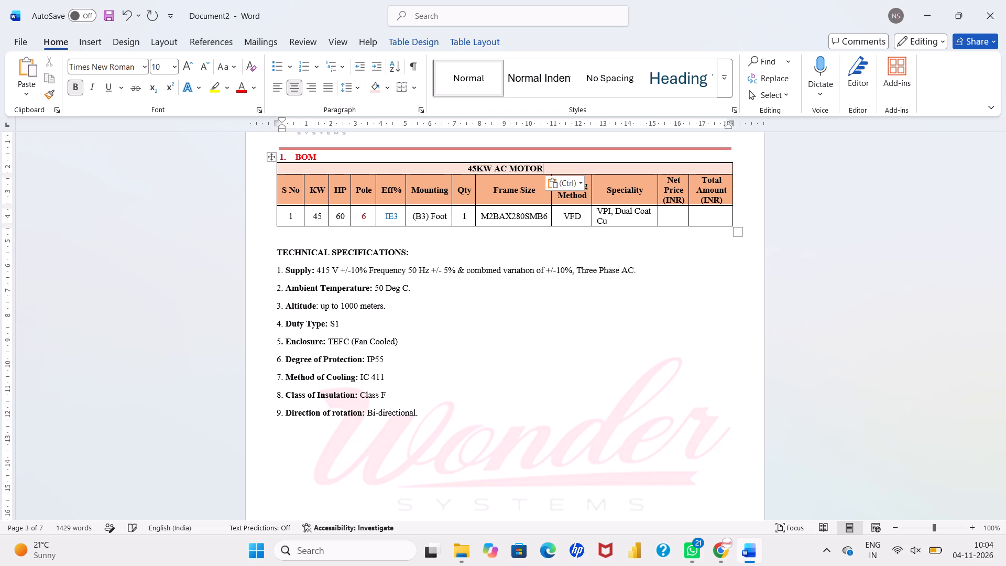
Add the voltage 415V at the end of the BOM table's title row text.
key("space")
type("451")
key("BackSpace")
key("BackSpace")
type("15")
left_click(620, 387)
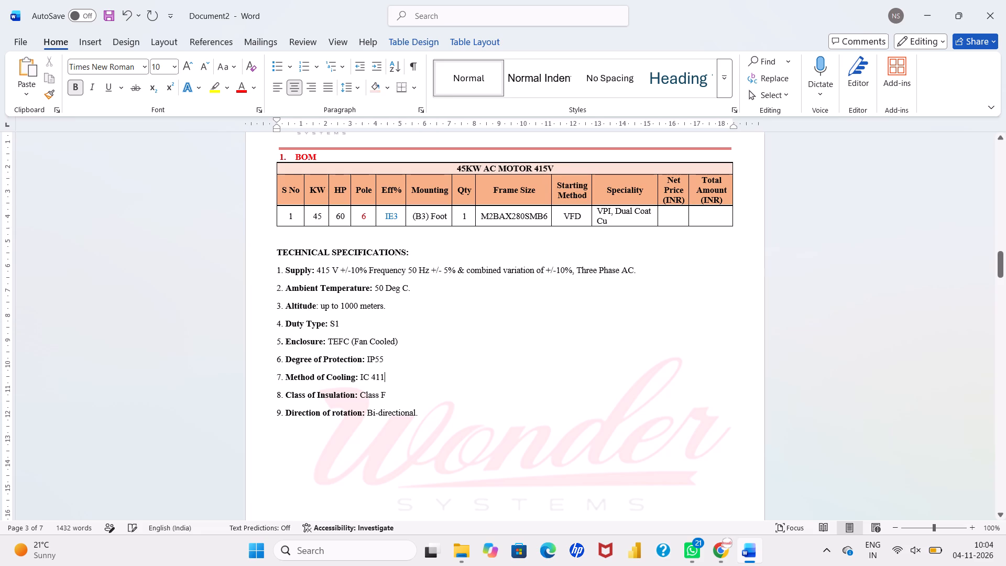
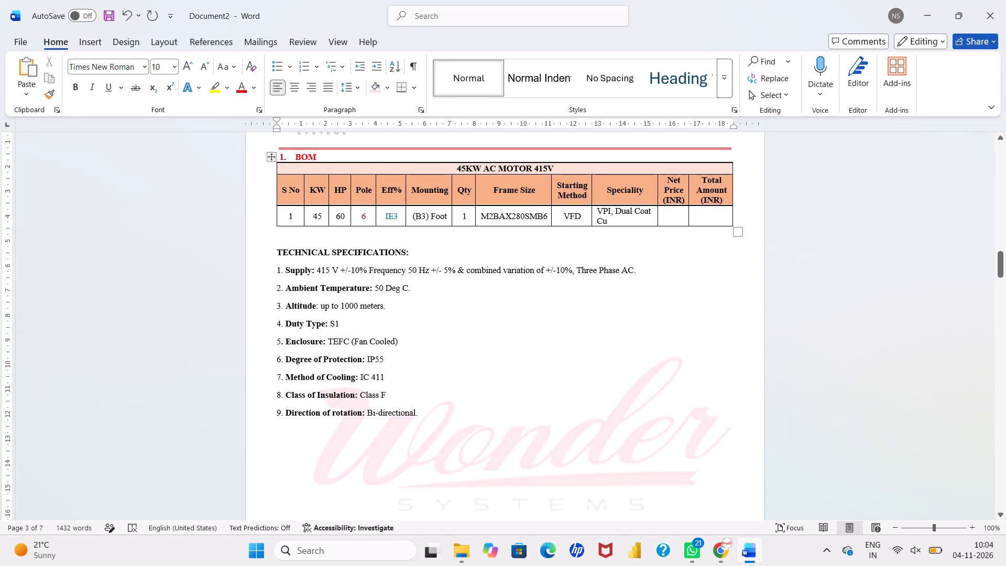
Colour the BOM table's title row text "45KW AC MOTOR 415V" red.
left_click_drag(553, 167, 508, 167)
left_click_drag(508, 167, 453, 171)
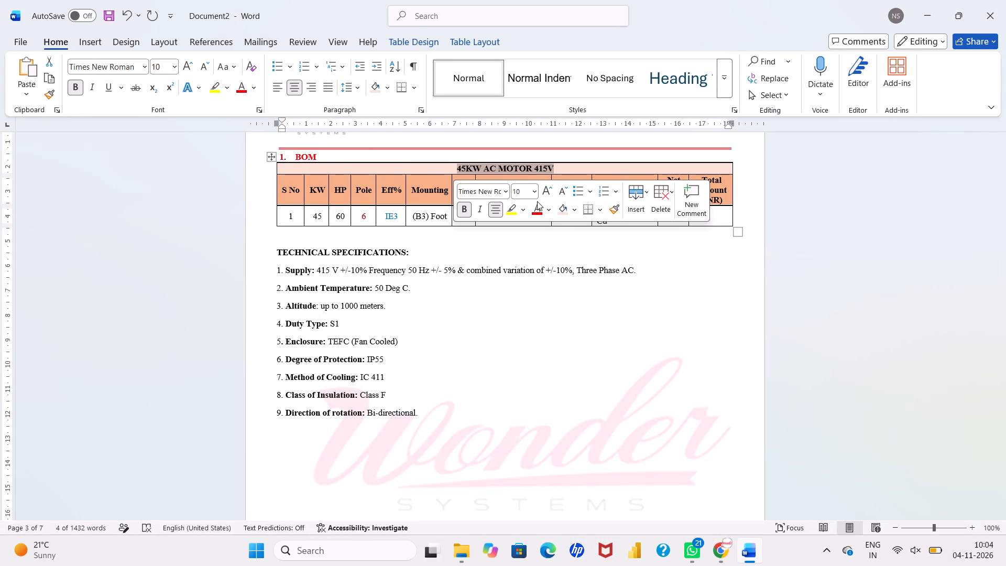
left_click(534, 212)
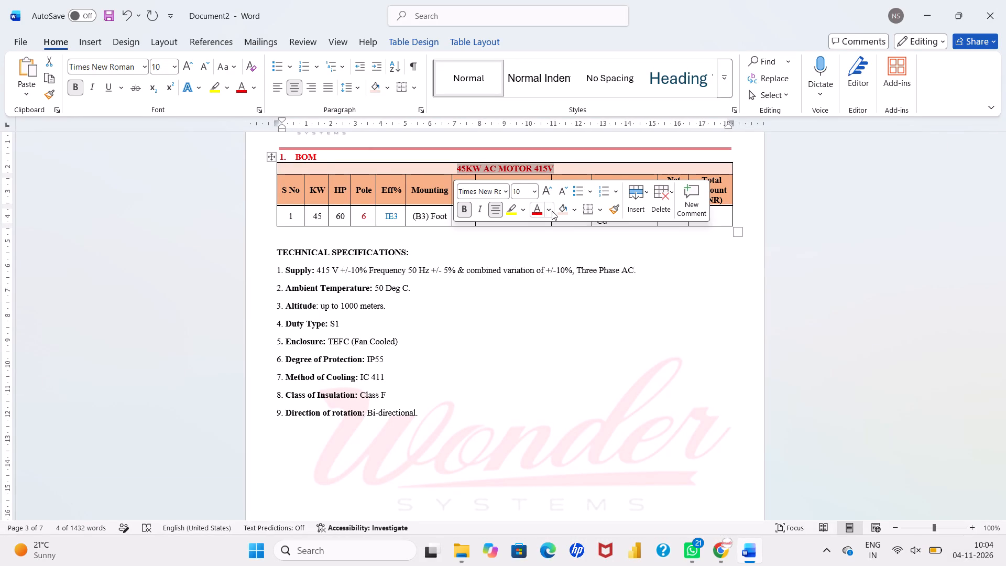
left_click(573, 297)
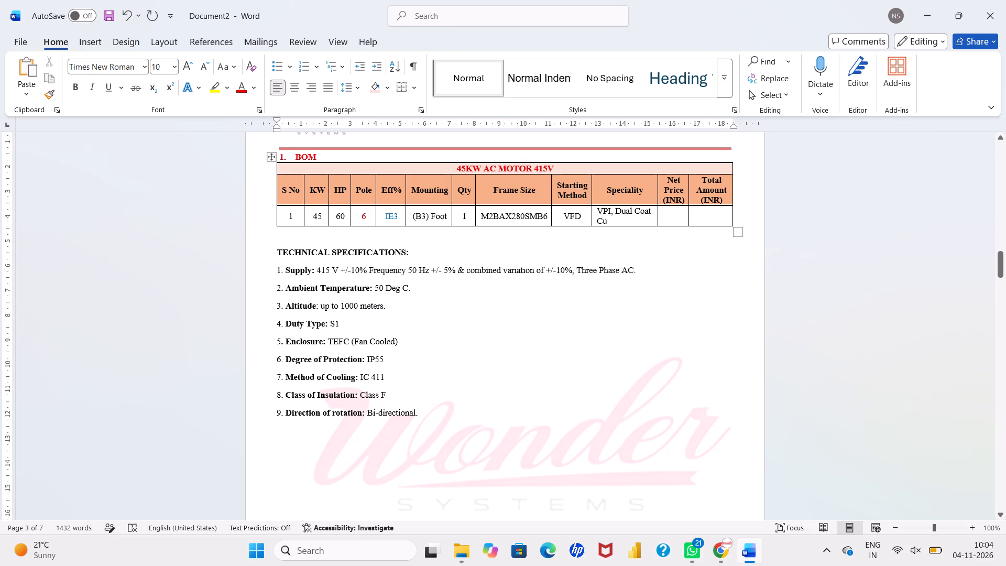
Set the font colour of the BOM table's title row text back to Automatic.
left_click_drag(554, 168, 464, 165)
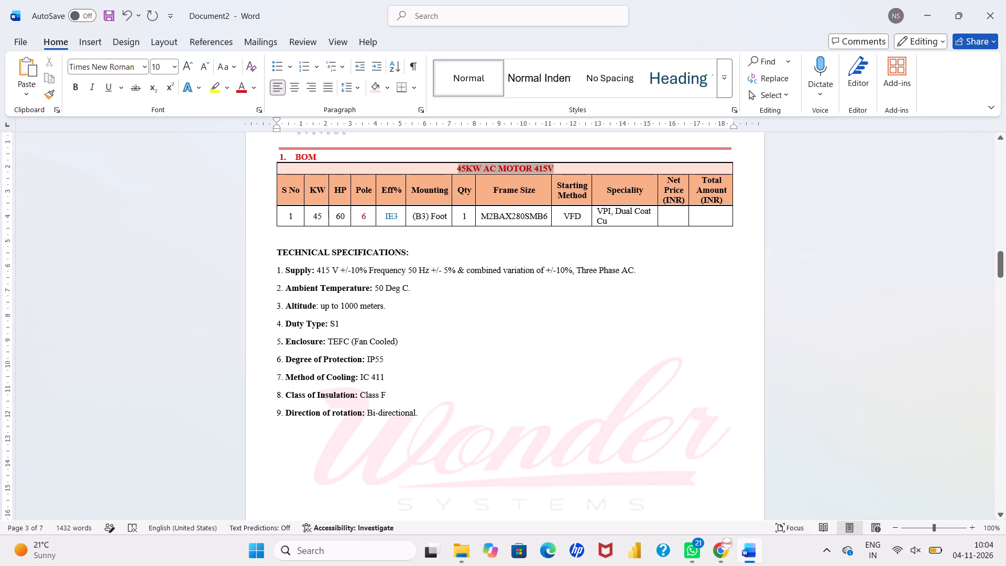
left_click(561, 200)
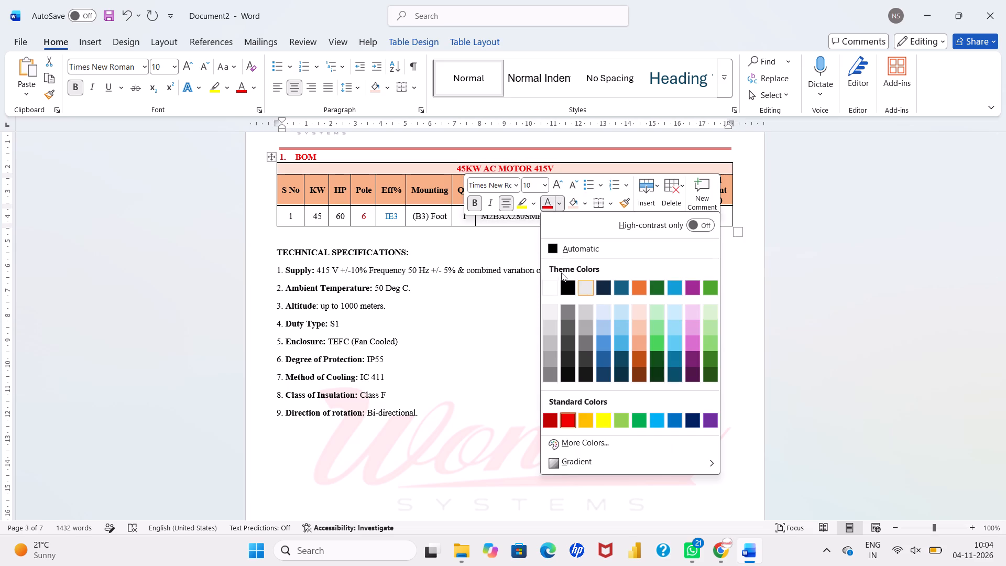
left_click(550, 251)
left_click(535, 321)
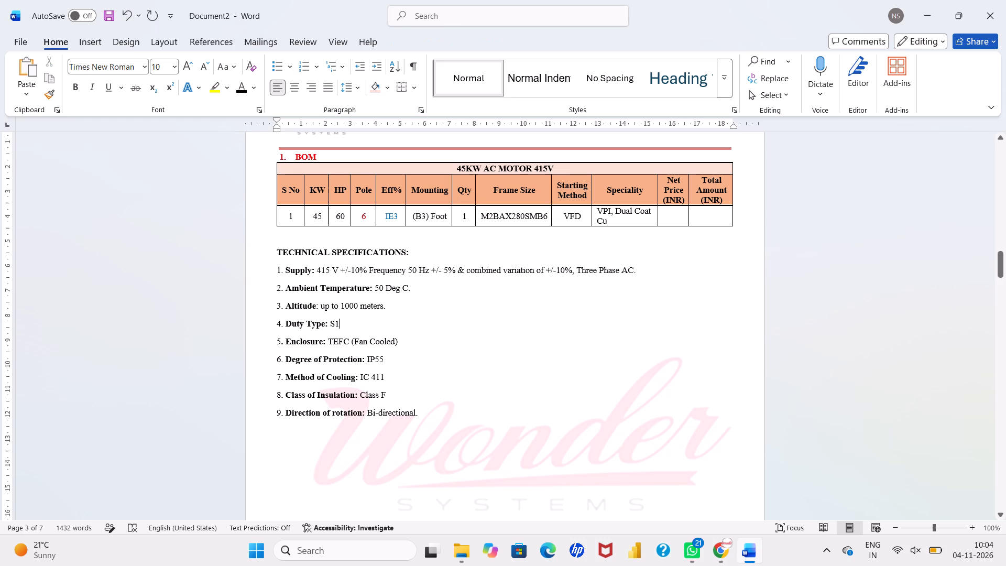
Place the text cursor on the empty line below the Direction of rotation item in the technical specifications.
left_click(440, 433)
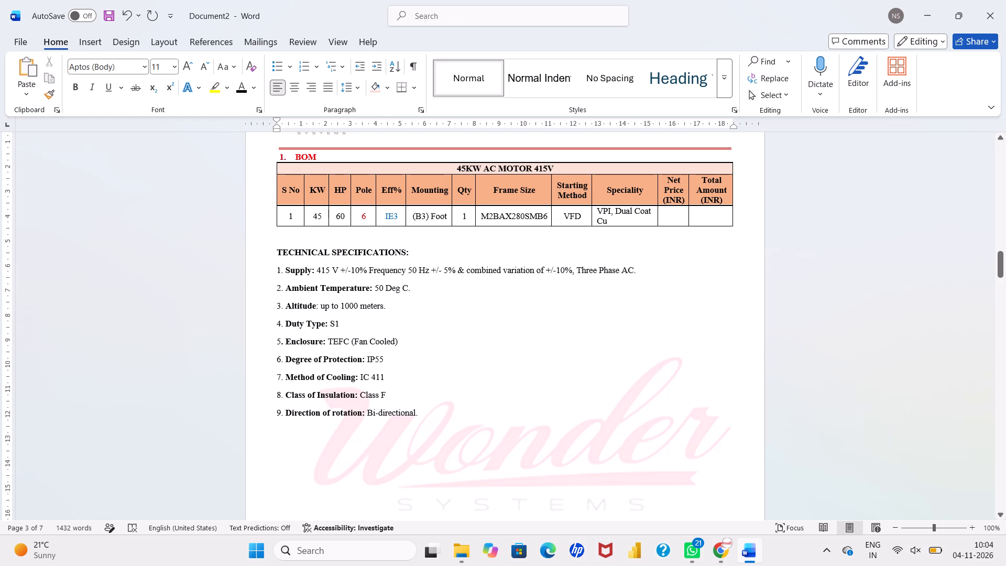
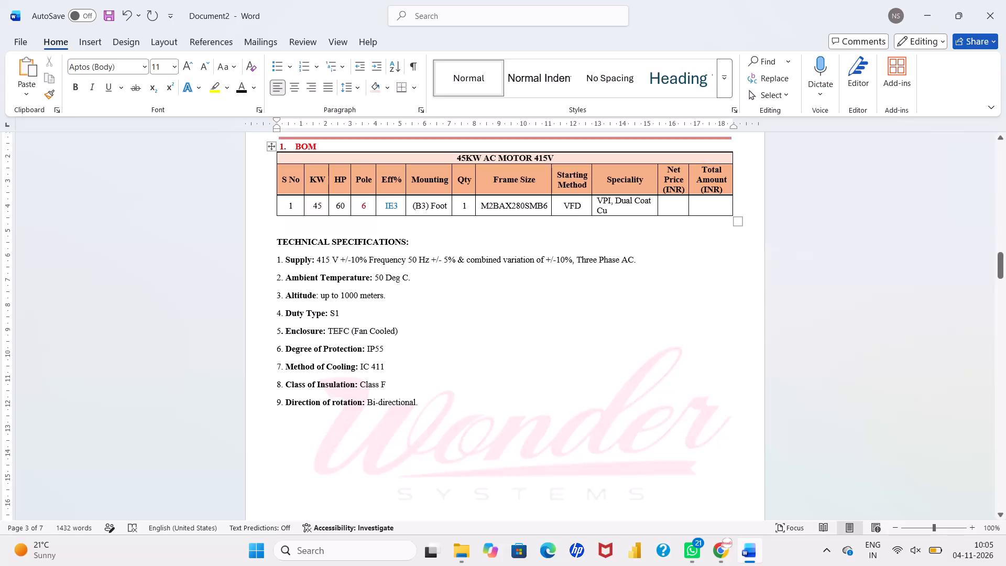
Delete the Net Price (INR) and Total Amount (INR) header cells and the empty cells beneath them from the BOM table.
left_click_drag(668, 175, 707, 204)
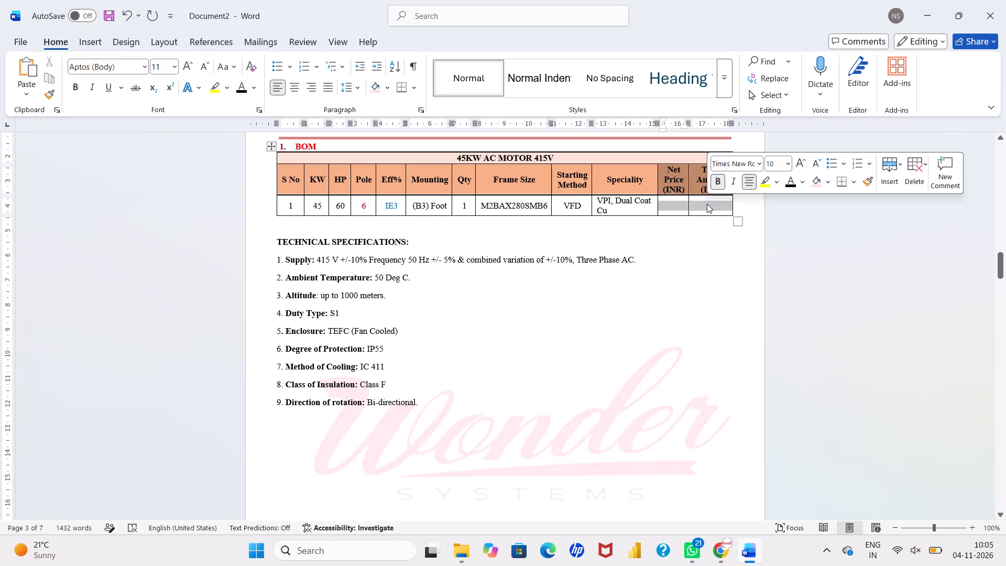
right_click(707, 204)
left_click(761, 360)
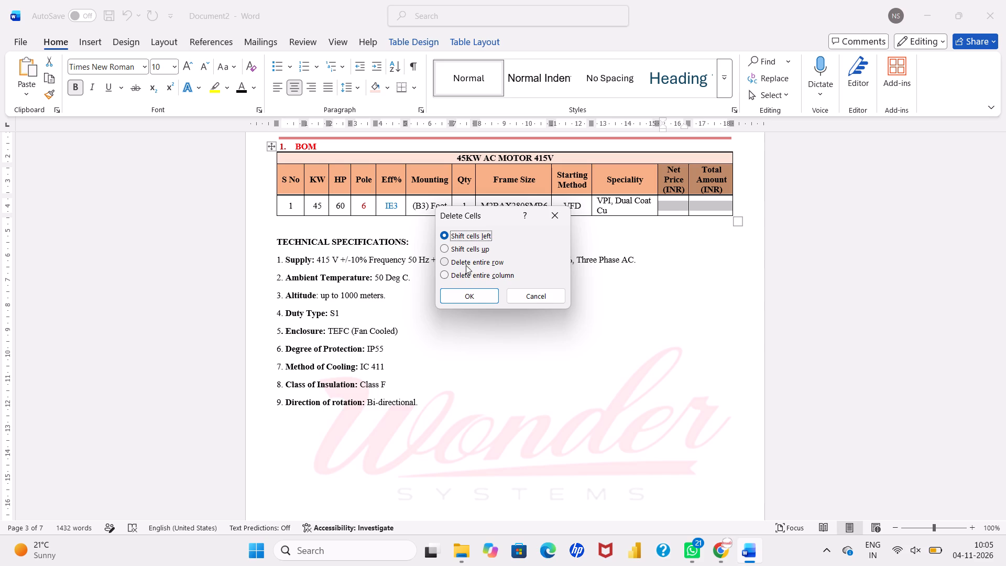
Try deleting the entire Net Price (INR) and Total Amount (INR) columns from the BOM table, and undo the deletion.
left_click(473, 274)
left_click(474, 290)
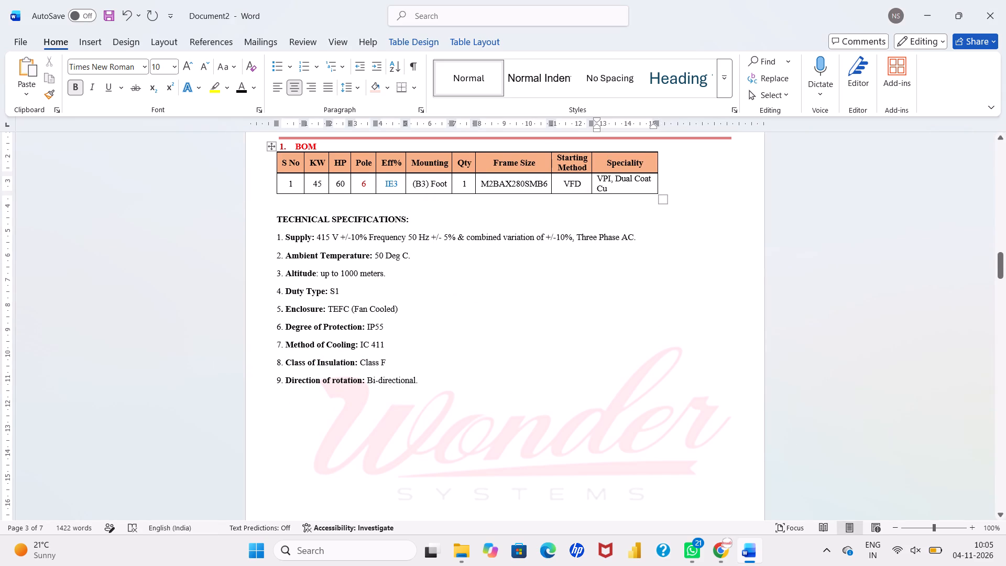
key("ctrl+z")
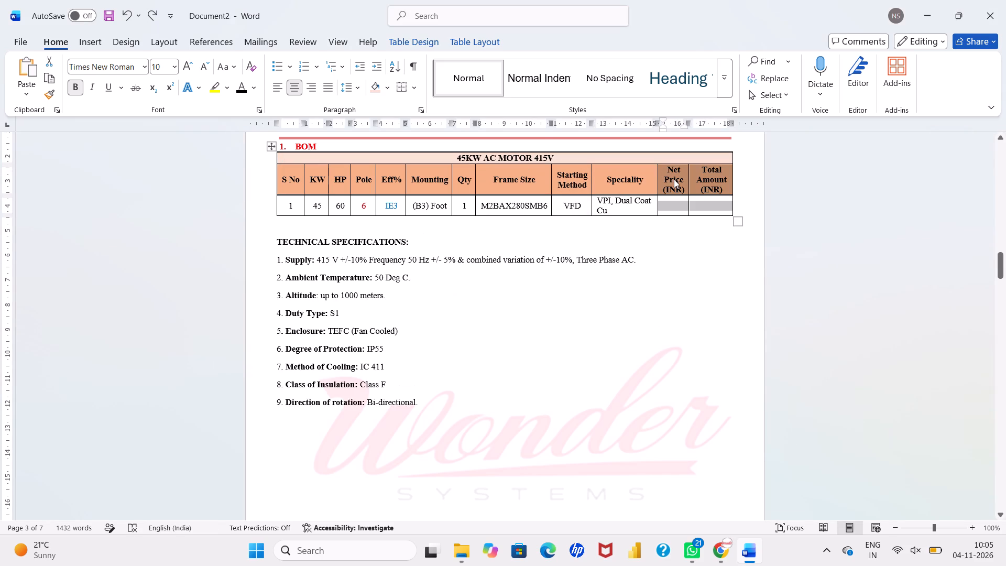
Delete the entire Net Price (INR) and Total Amount (INR) columns from the BOM table.
left_click(674, 179)
left_click_drag(671, 179, 697, 199)
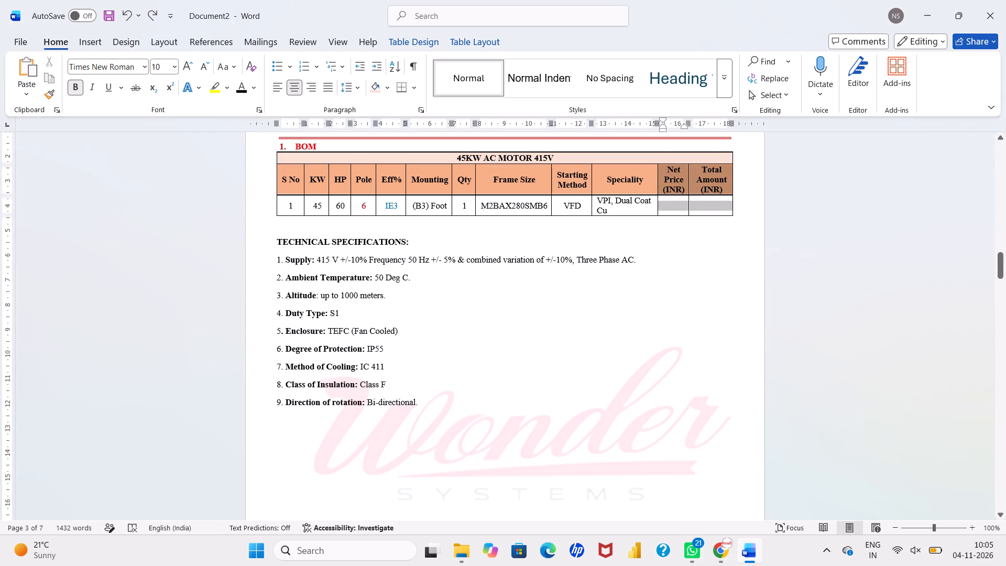
left_click_drag(697, 199, 698, 202)
right_click(698, 202)
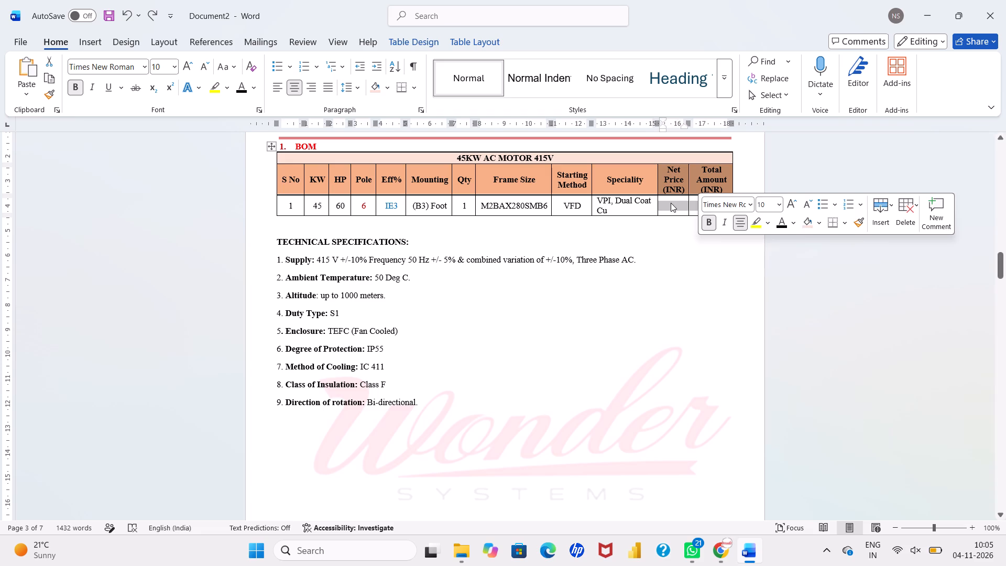
right_click(671, 203)
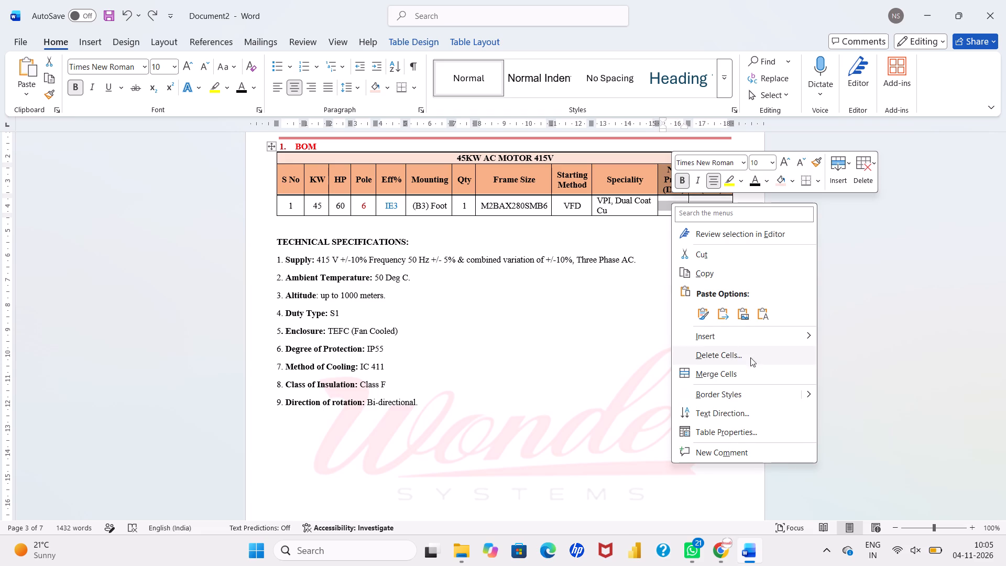
left_click(777, 357)
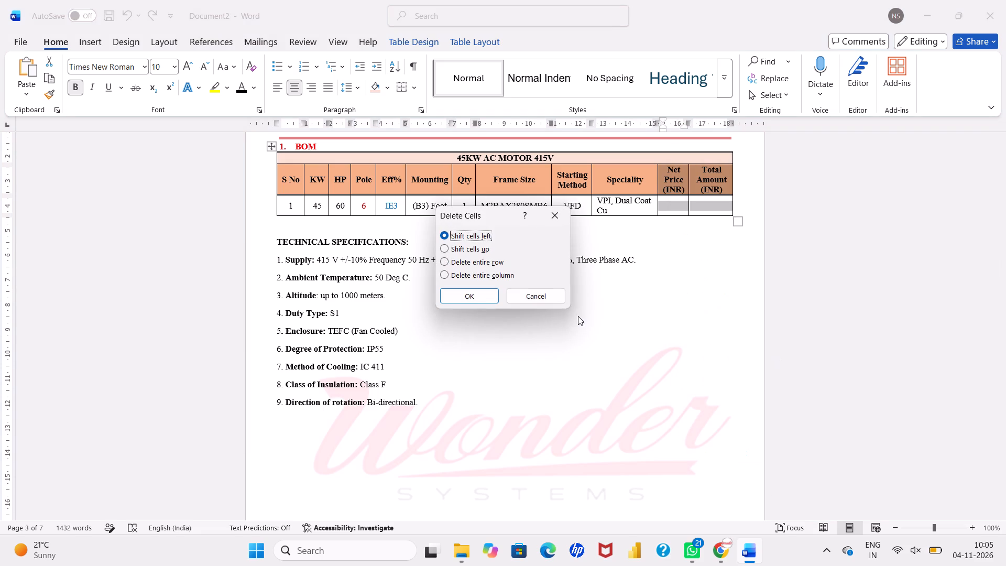
left_click(482, 276)
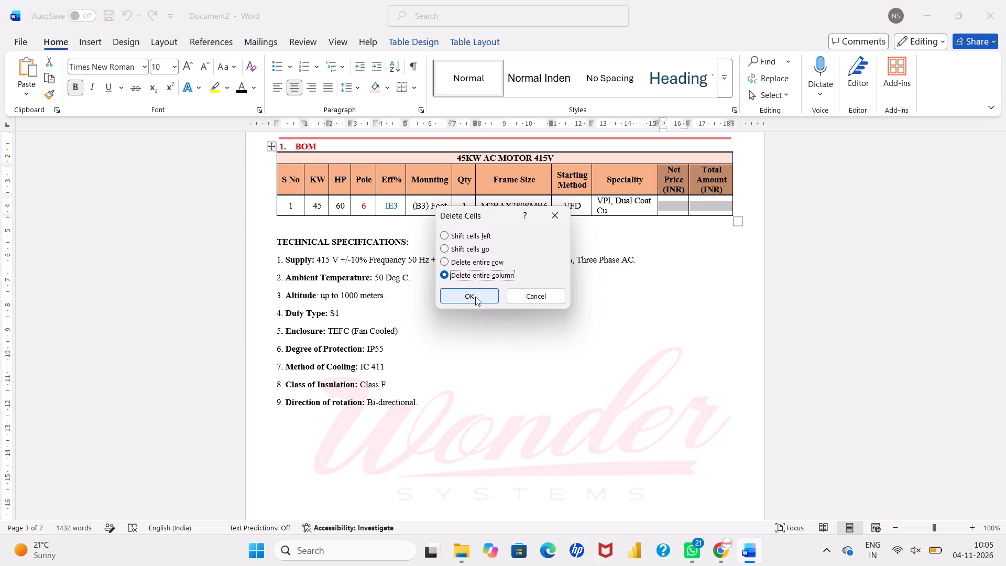
left_click(475, 297)
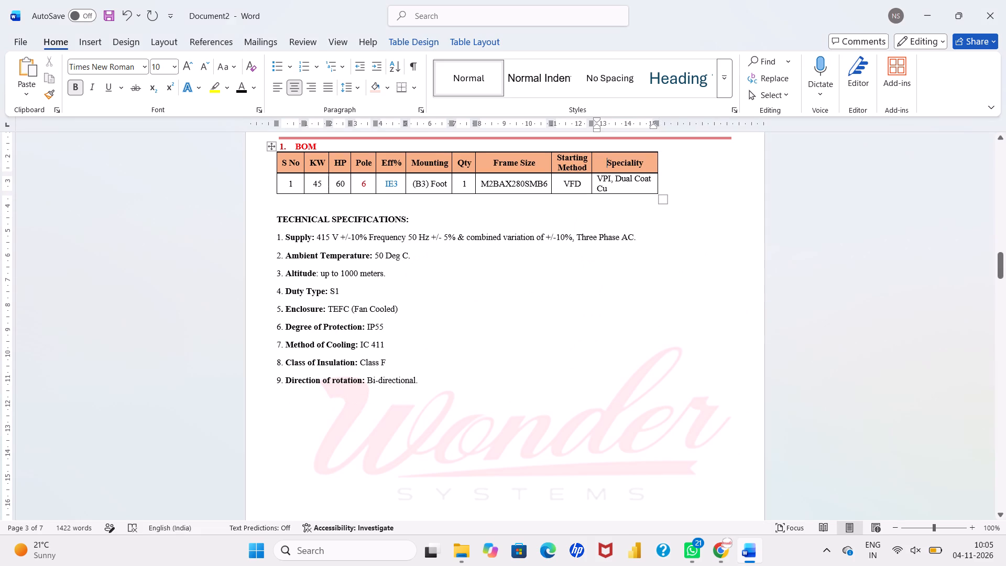
Insert a row above the BOM table's header row and merge its cells into one.
left_click(320, 148)
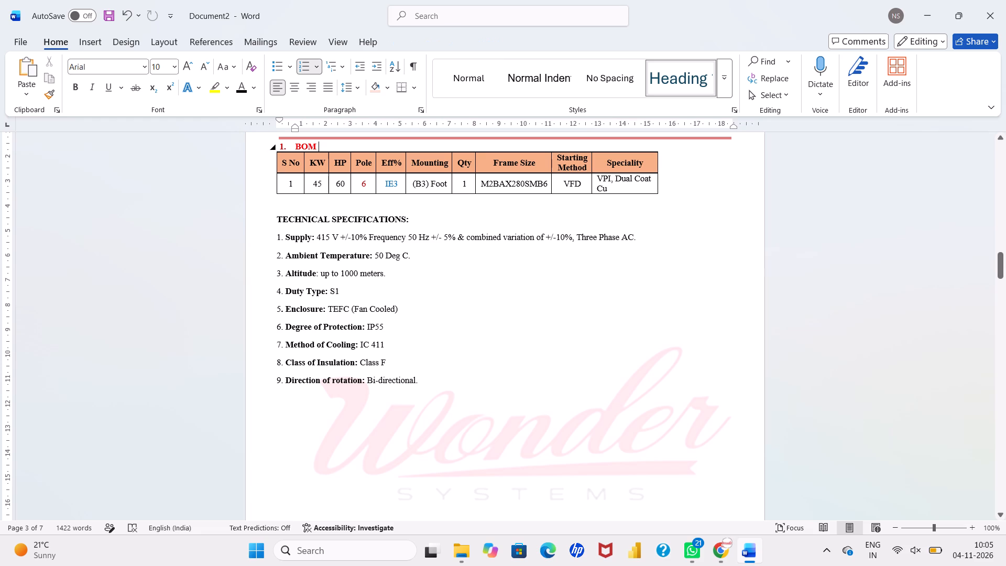
right_click(298, 161)
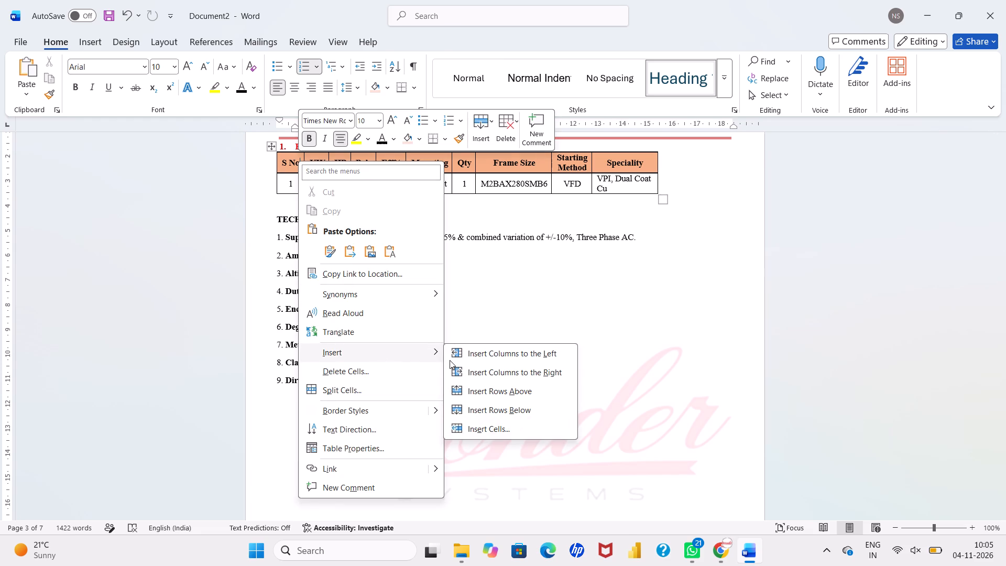
left_click(479, 390)
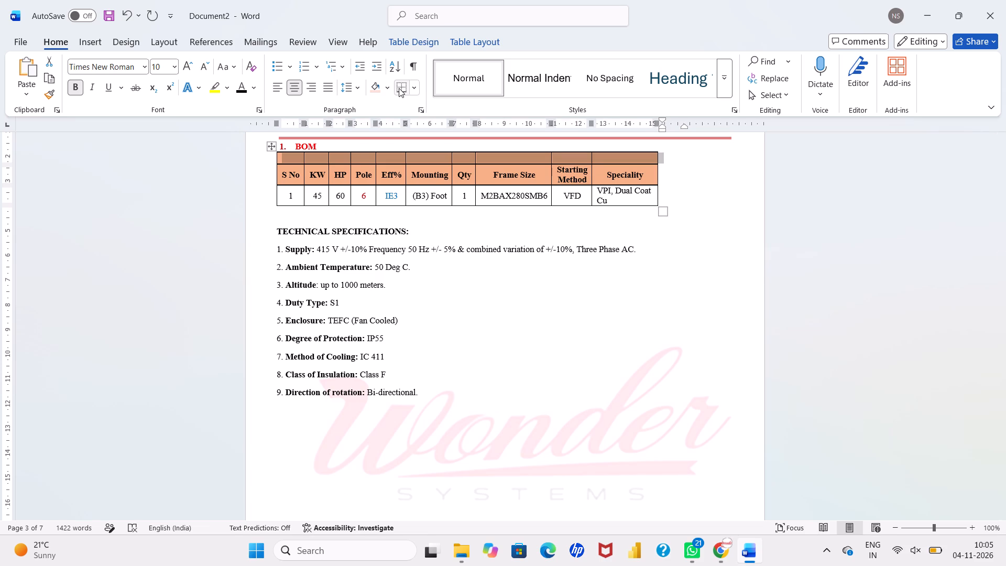
right_click(339, 158)
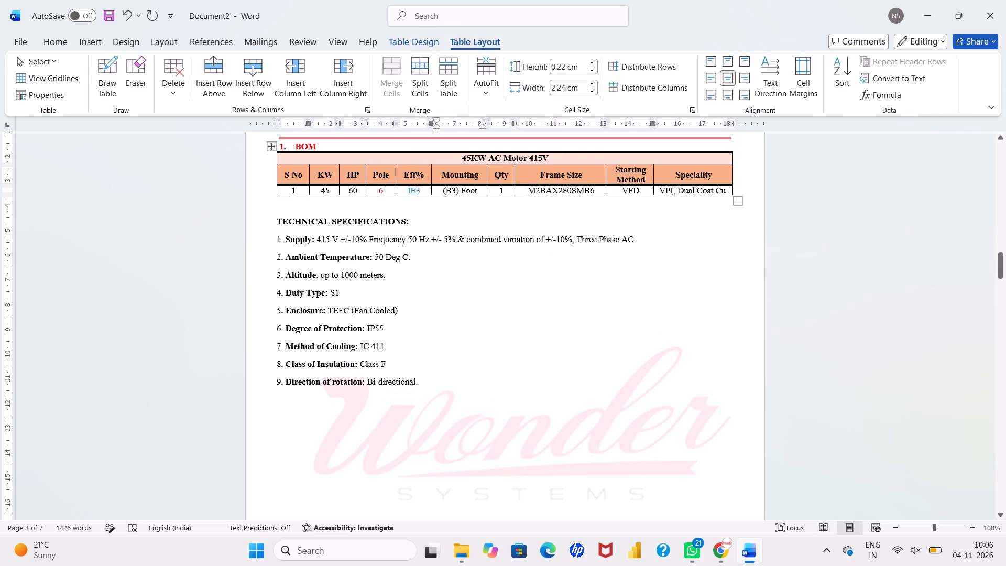
left_click(554, 223)
left_click(510, 297)
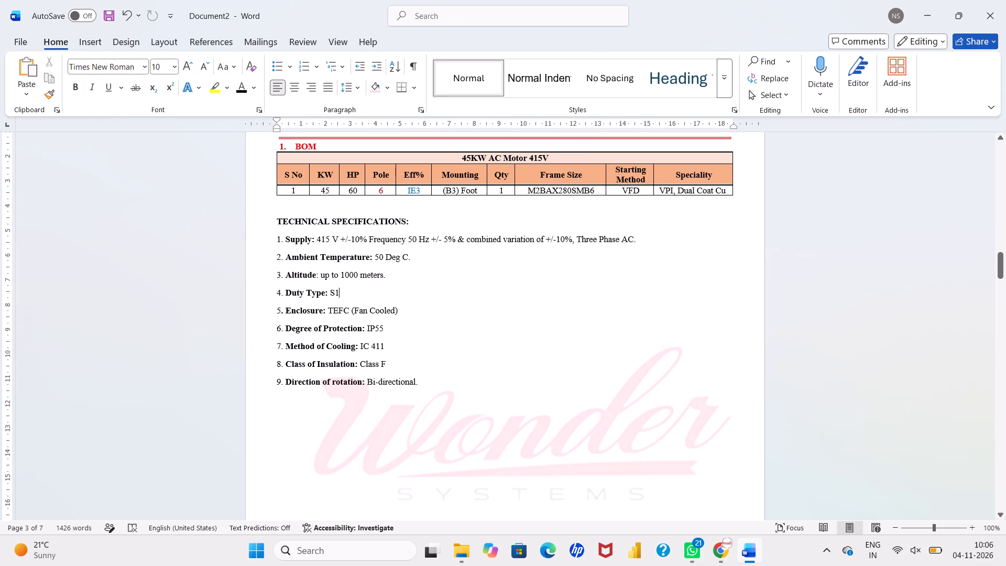
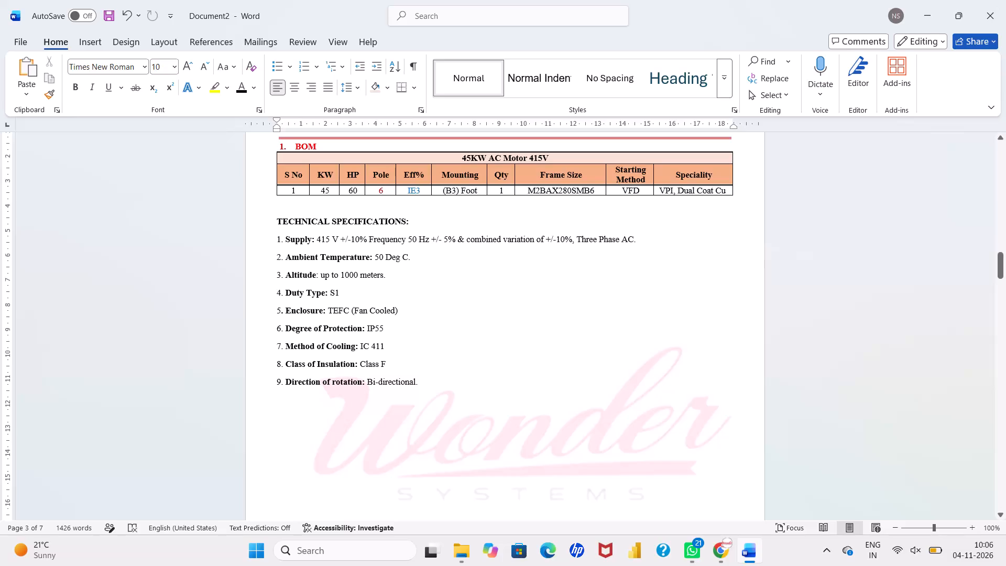
Set the line spacing of the "BOM" heading above the motor table to 1.5.
left_click(428, 335)
left_click(425, 379)
left_click(321, 150)
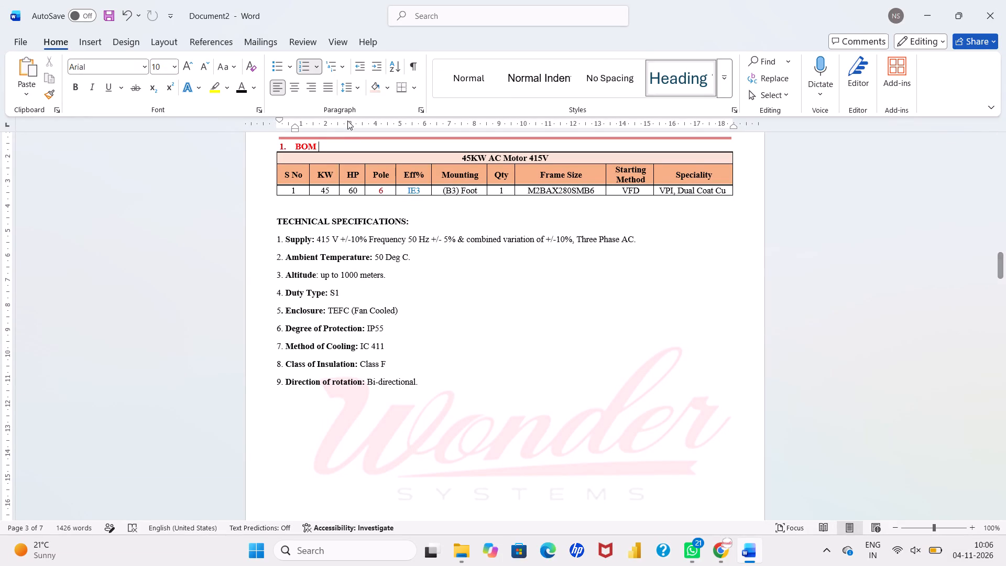
left_click(363, 90)
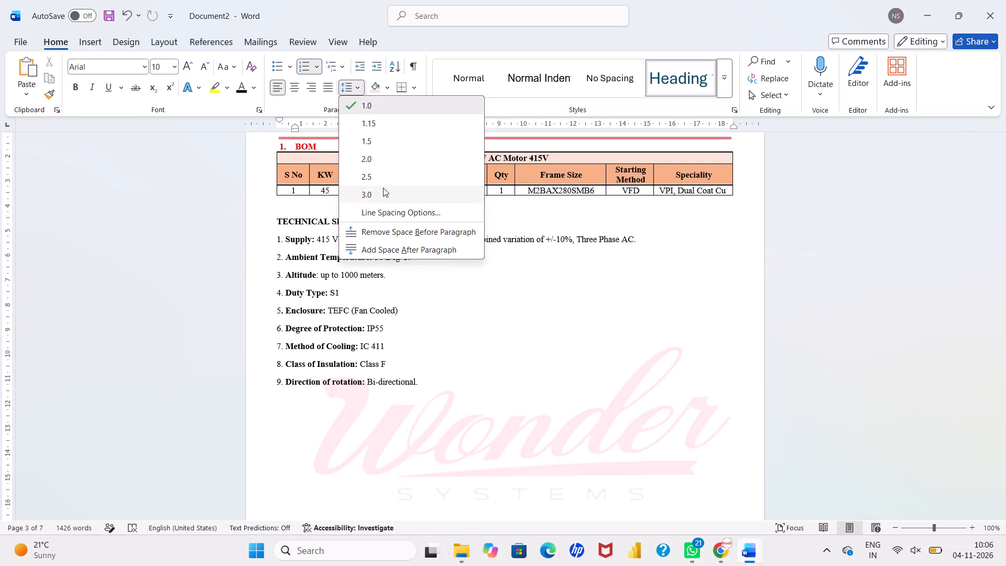
left_click(375, 136)
left_click(527, 404)
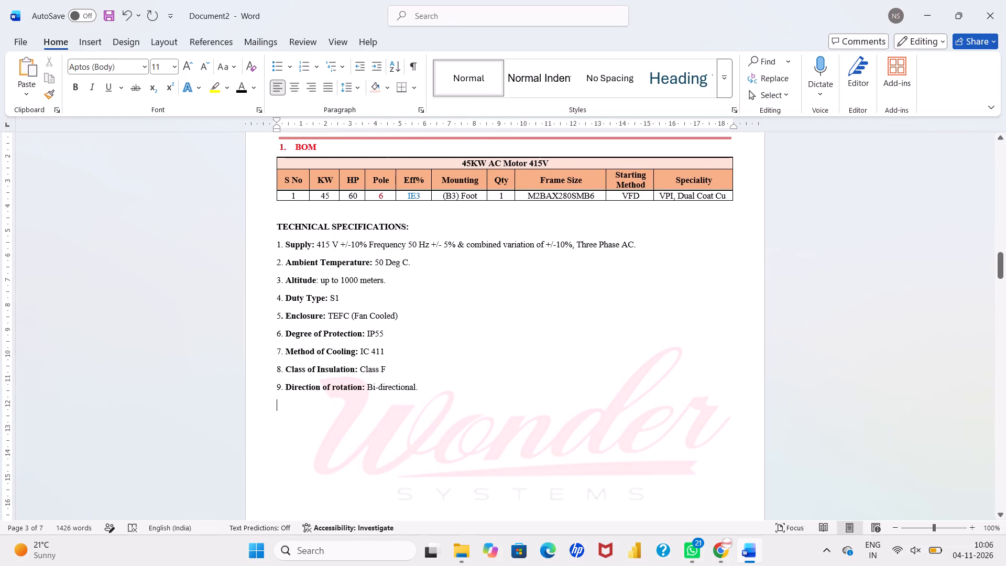
Review the technical specifications, the Scope of Supply section and the Price and Delivery Schedule table.
scroll(527, 404, "down", 2)
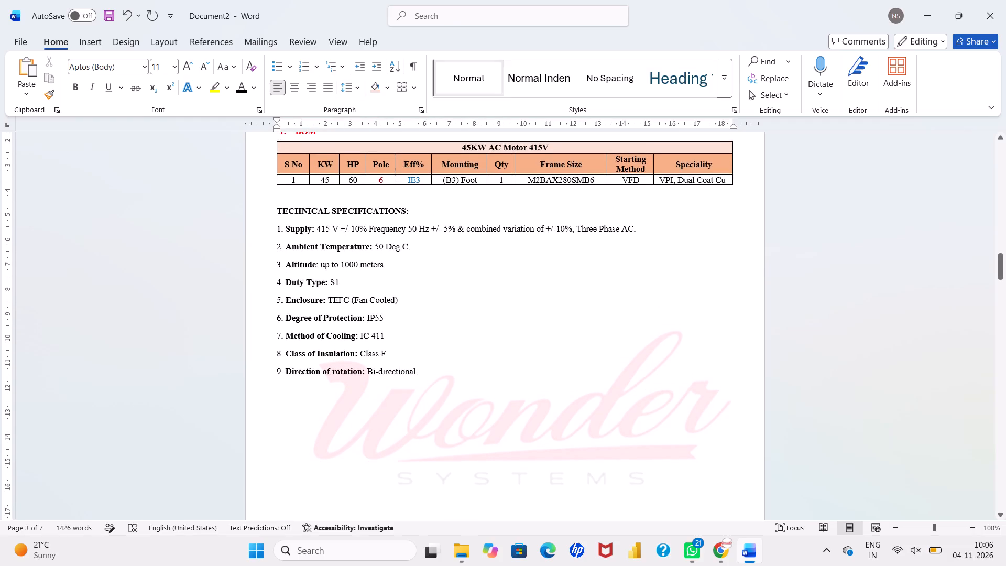
scroll(527, 404, "down", 3)
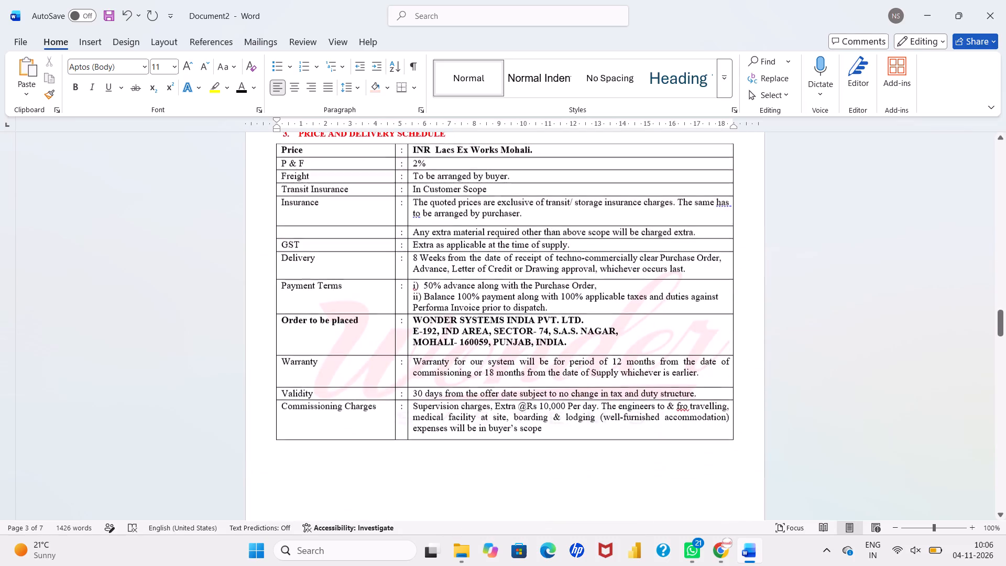
scroll(527, 404, "up", 1)
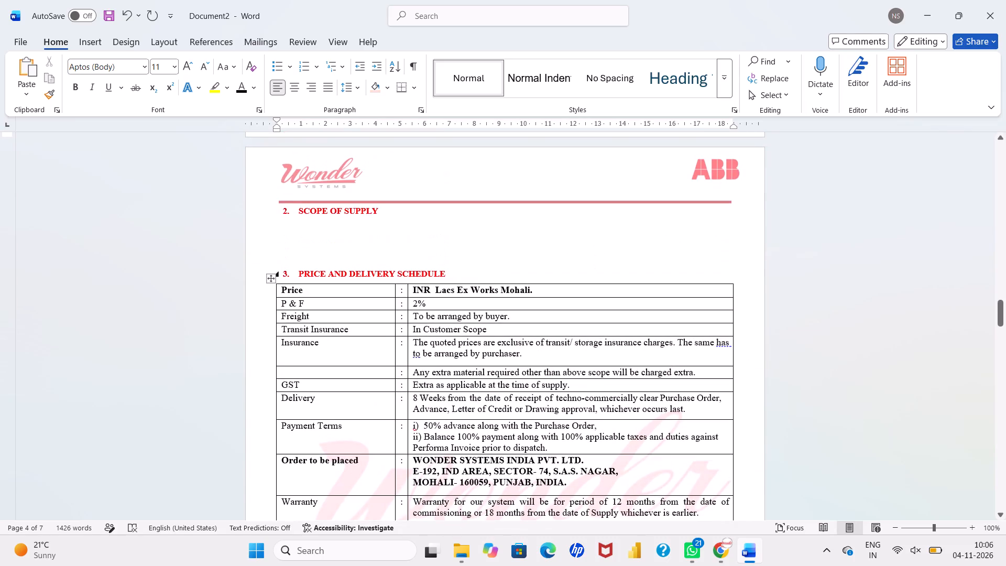
left_click(366, 241)
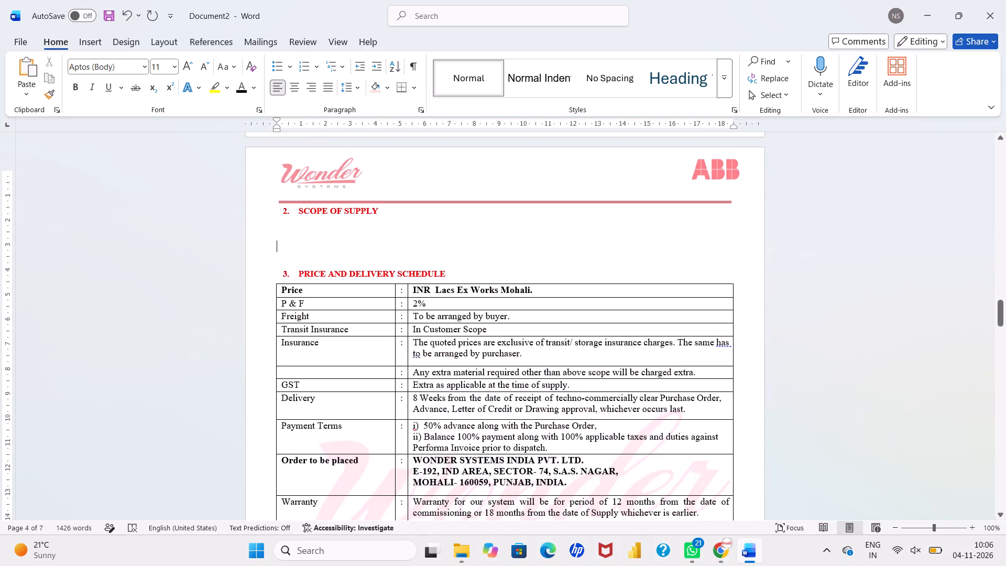
left_click(304, 223)
scroll(591, 349, "up", 5)
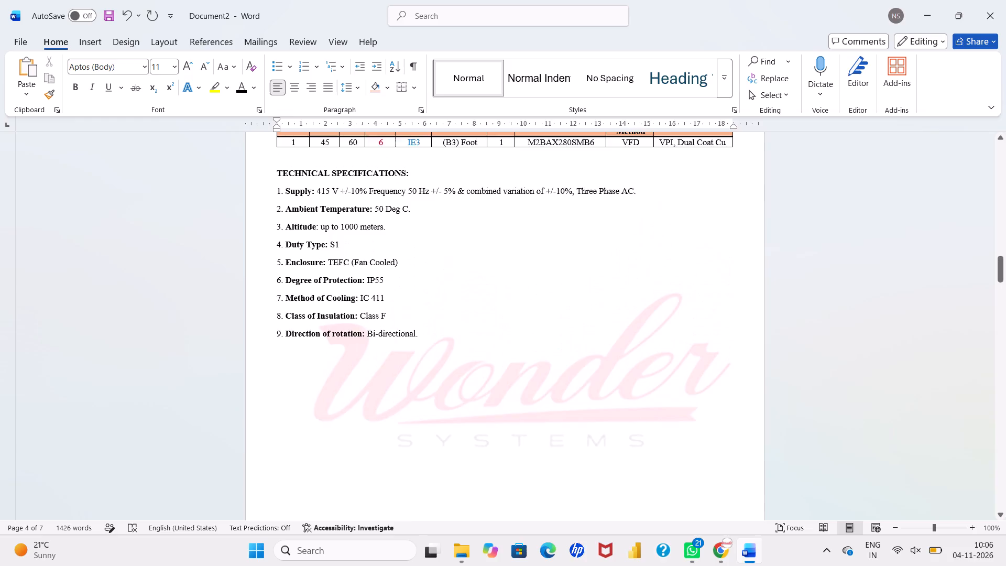
scroll(508, 273, "up", 1)
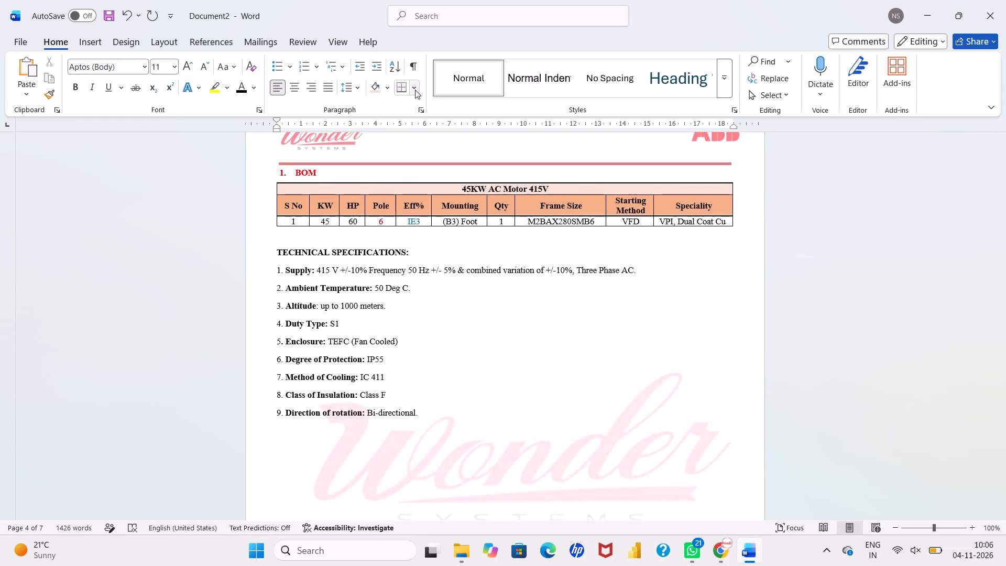
Start saving the offer as a new file and browse for the destination folder.
left_click(27, 44)
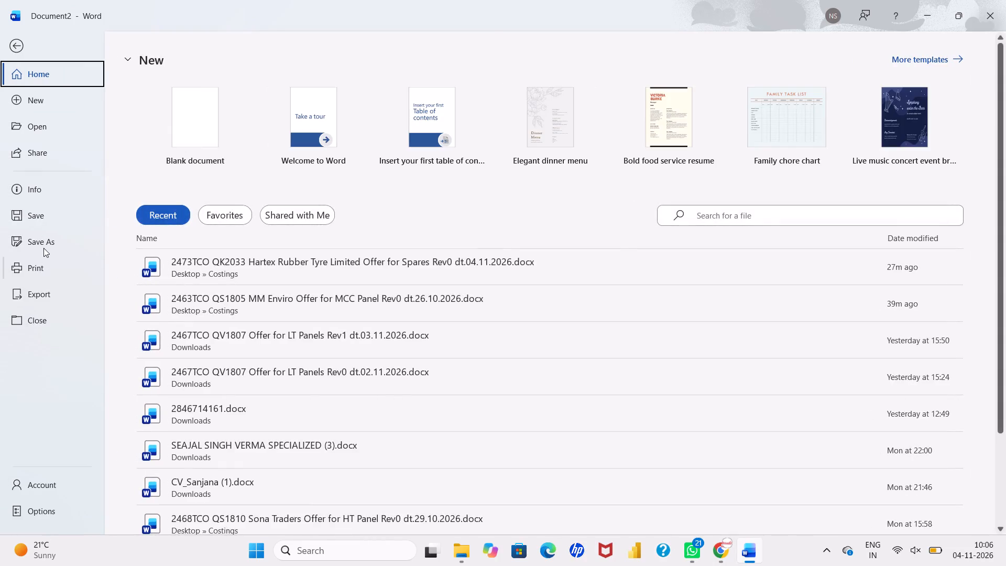
left_click(44, 246)
left_click(216, 309)
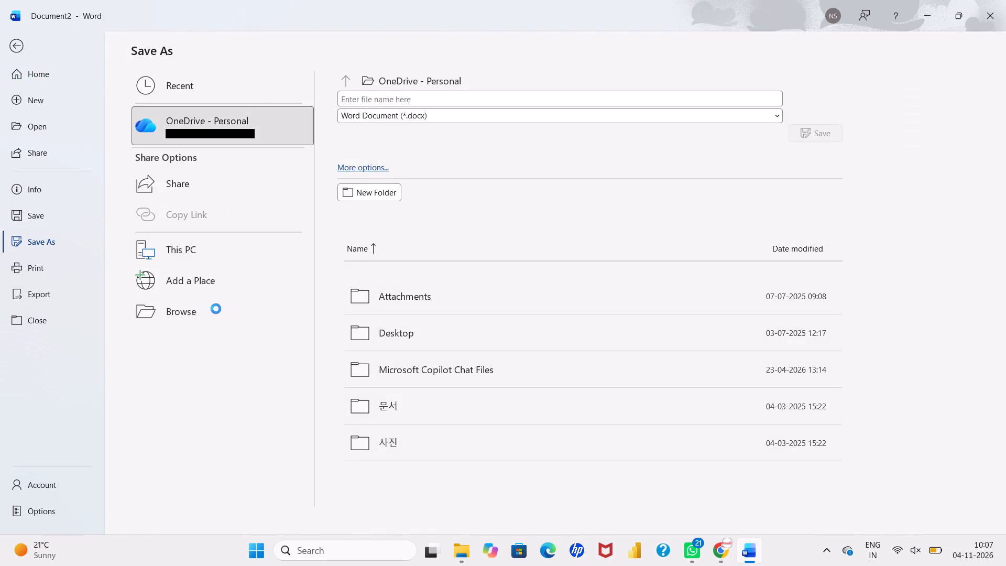
Choose the Costings folder on the Desktop as the destination for the offer document.
scroll(66, 175, "down", 1)
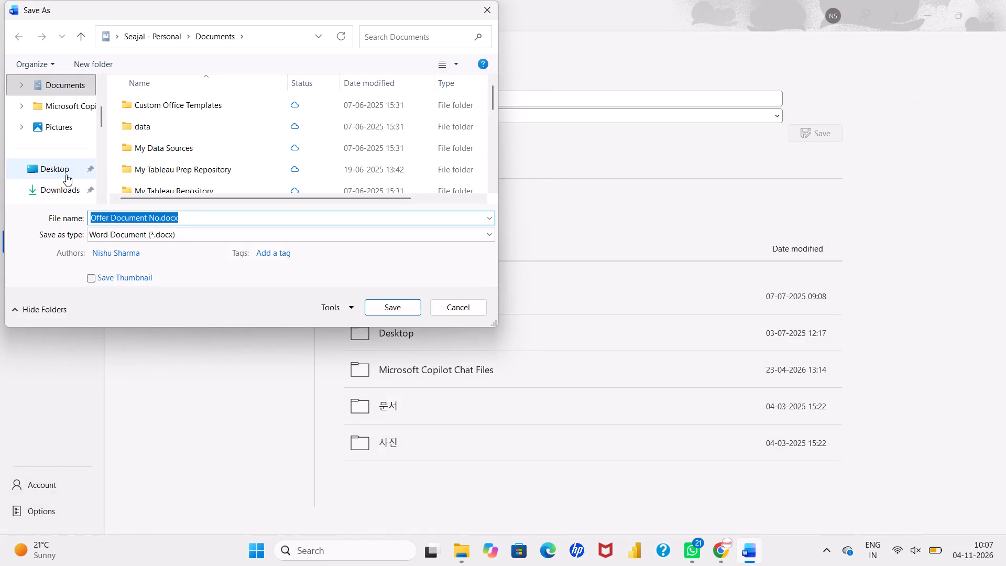
scroll(66, 175, "down", 1)
double_click(66, 183)
scroll(66, 183, "down", 1)
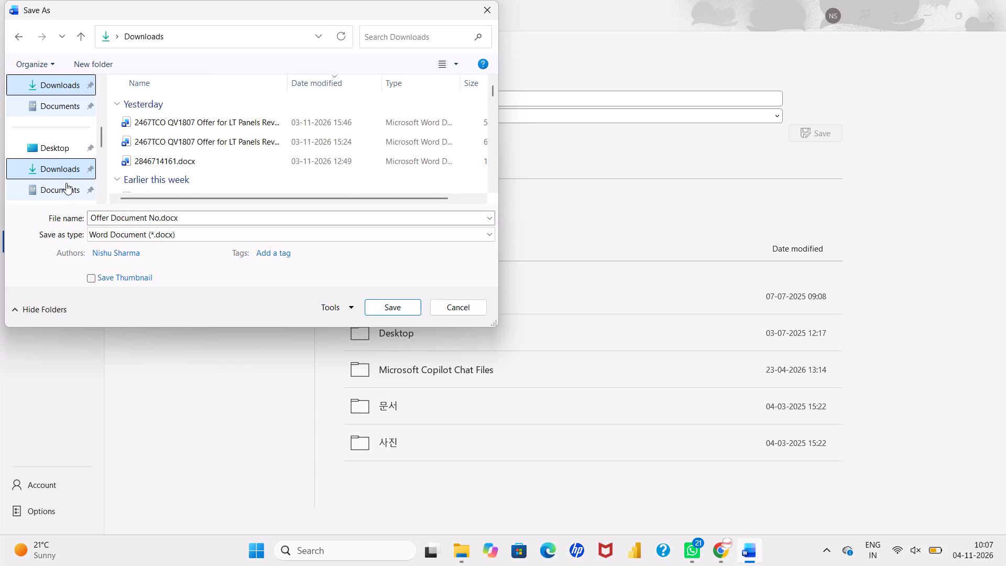
scroll(65, 176, "down", 1)
double_click(65, 166)
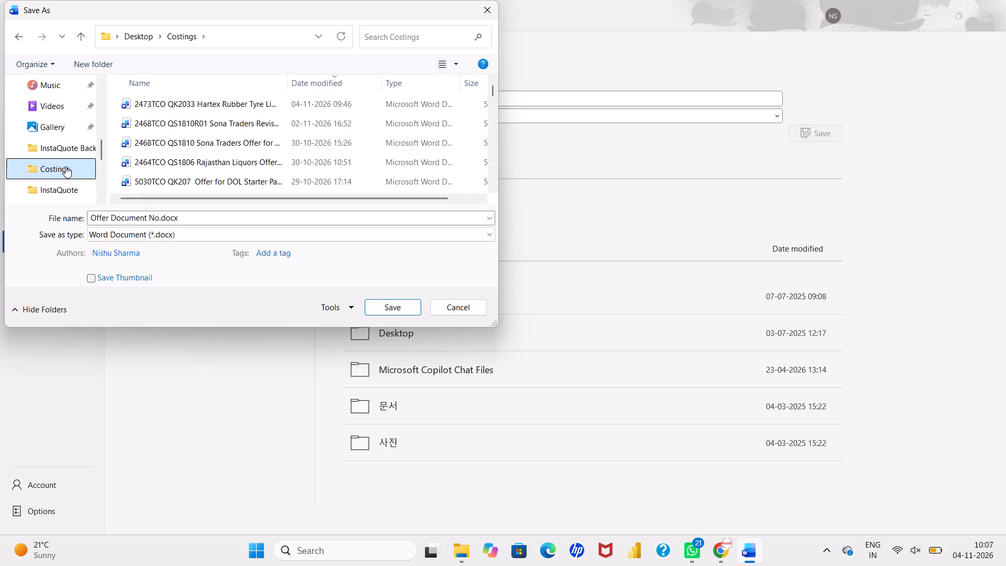
Replace the suggested file name with a new offer name beginning "2472TCO QK2032 H".
left_click(181, 217)
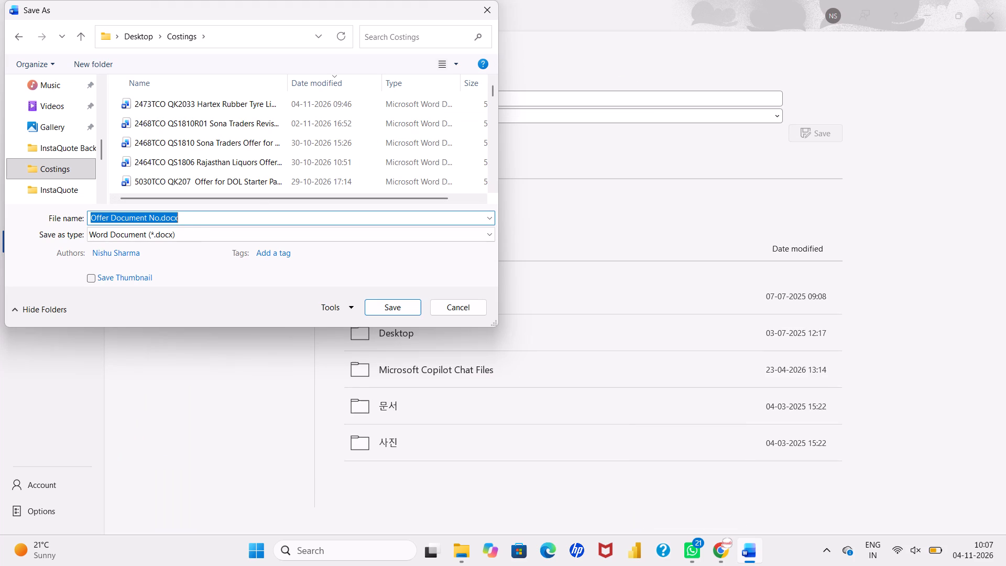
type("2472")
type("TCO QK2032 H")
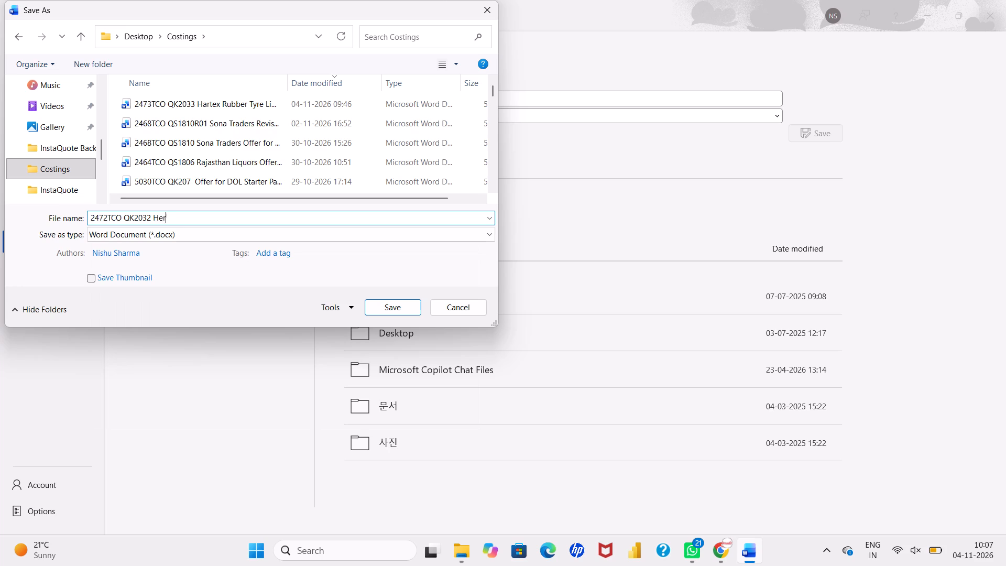
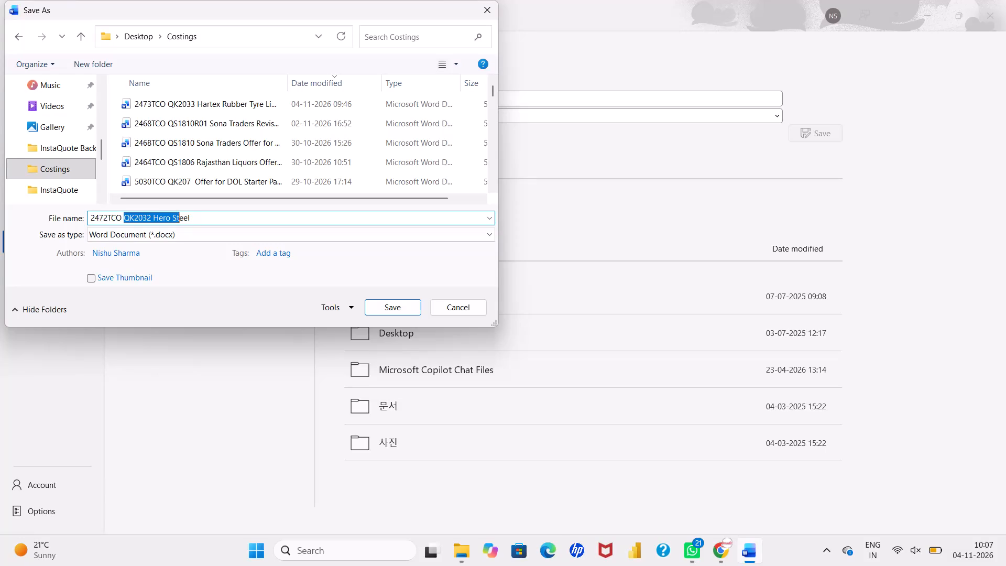
Save the offer in the Costings folder as "2472TCO QK2032 Hero Steels Ltd Offer for Spares Rev0 dt.04.11.2026".
key("ctrl+v")
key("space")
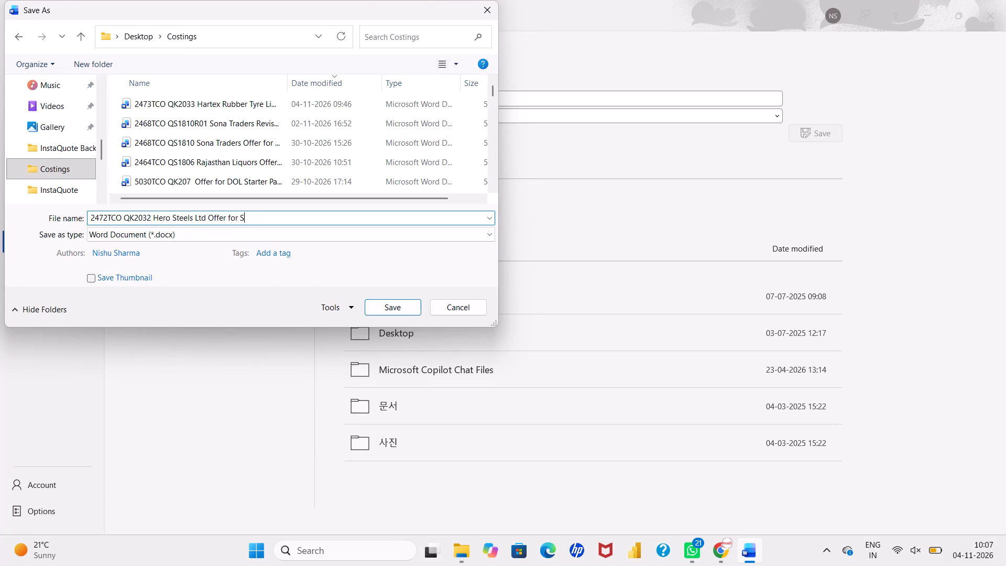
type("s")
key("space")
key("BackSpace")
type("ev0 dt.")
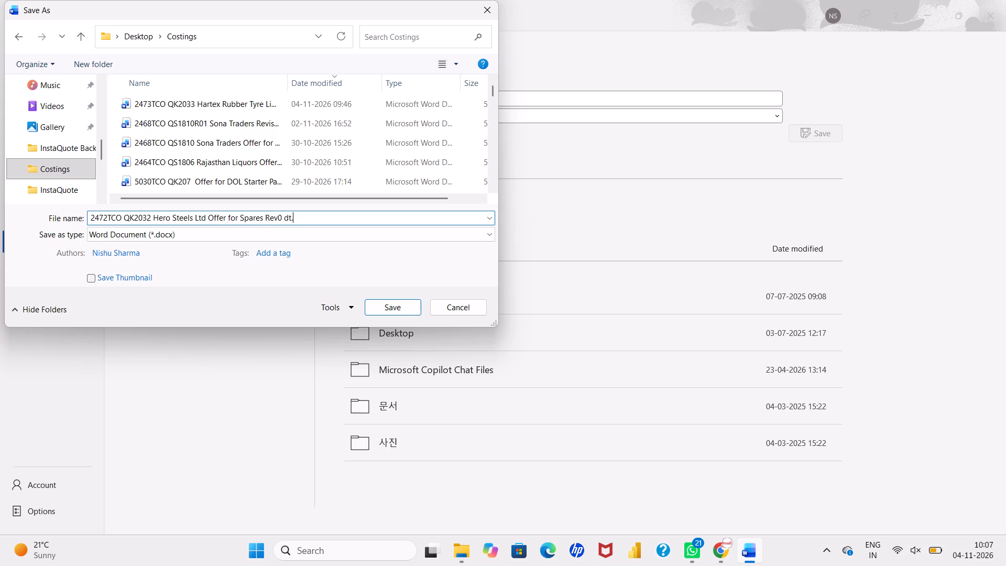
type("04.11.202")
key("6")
left_click(402, 303)
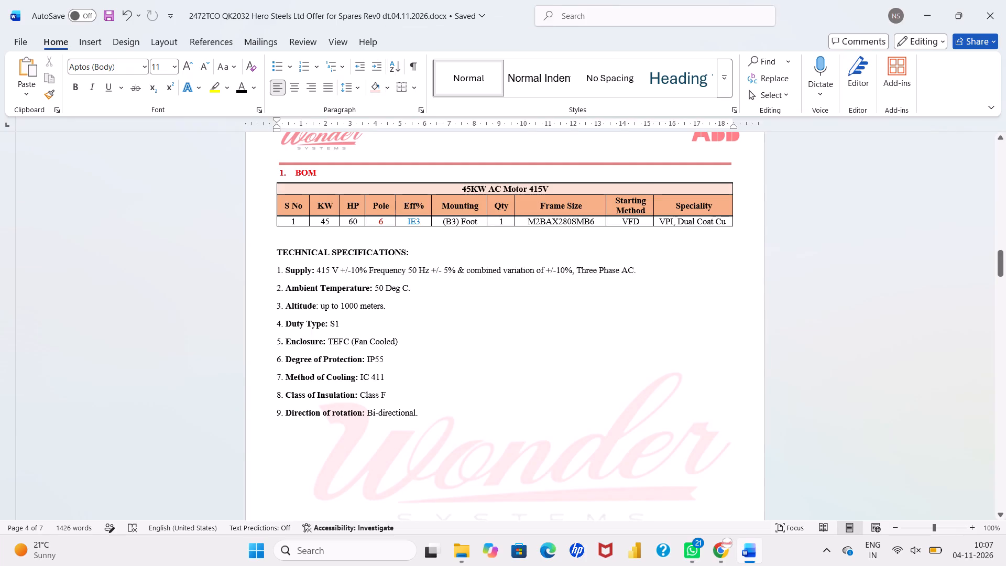
Review the saved offer from the cover letter down to the Scope of Supply and Price and Delivery Schedule sections.
left_click(424, 348)
scroll(424, 348, "up", 5)
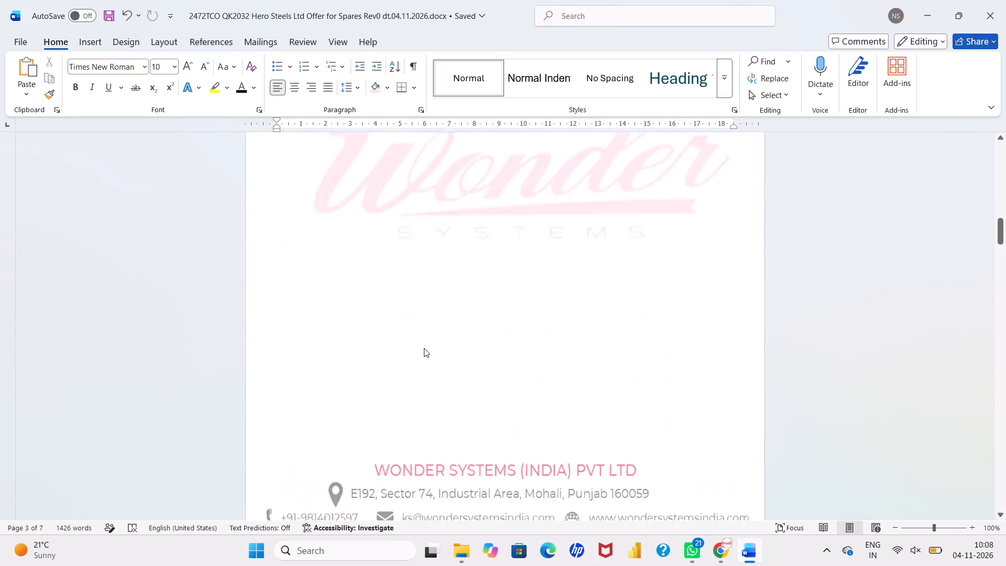
scroll(424, 348, "up", 3)
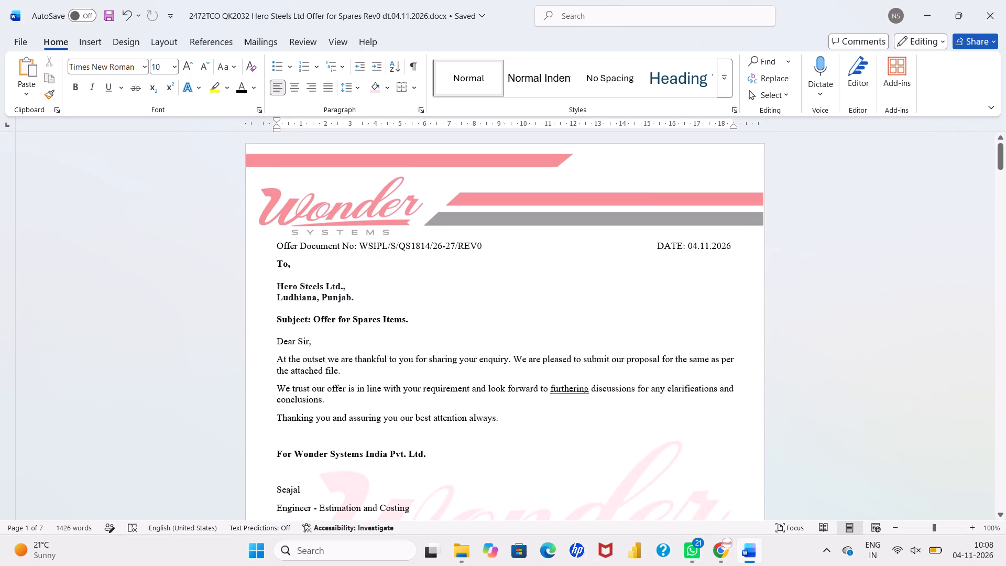
scroll(424, 348, "down", 3)
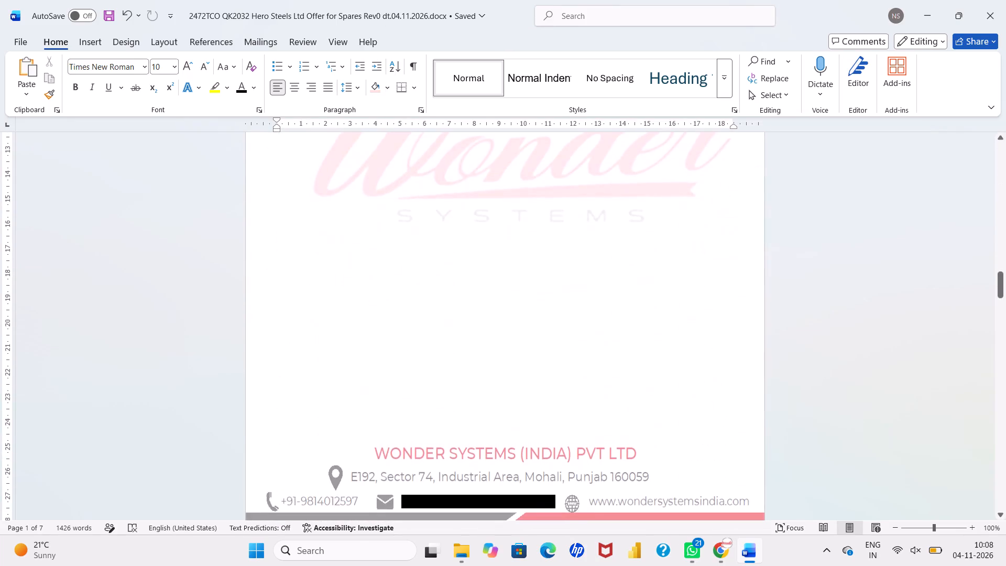
scroll(424, 348, "down", 3)
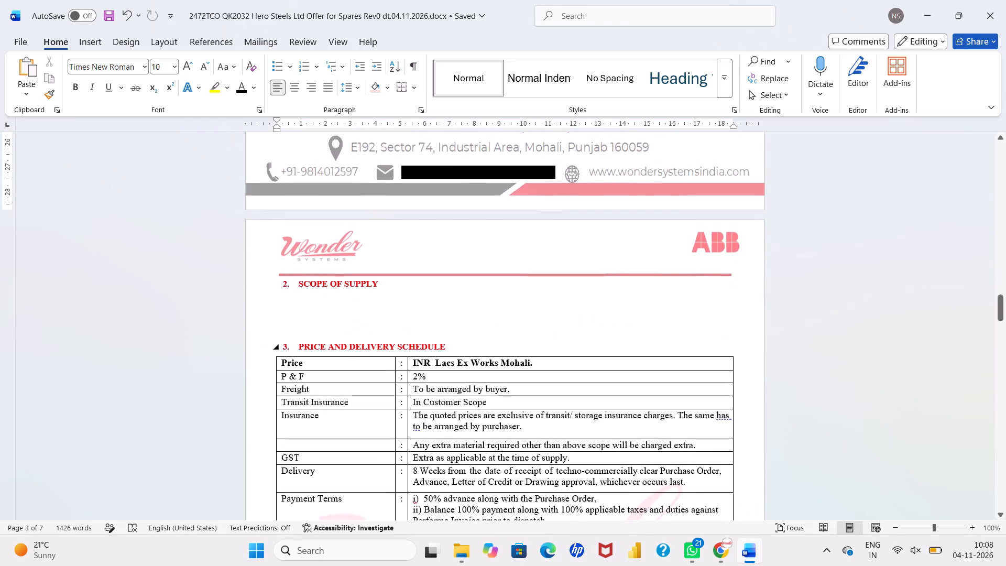